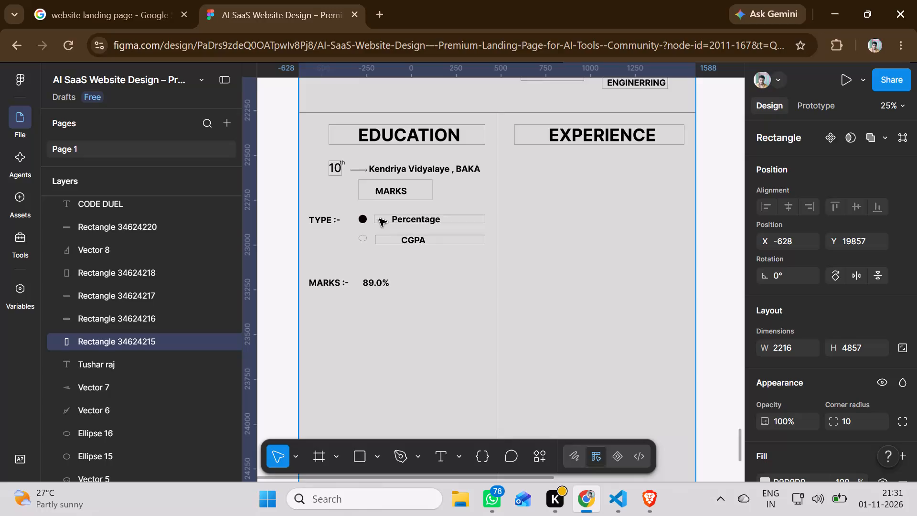
Add a text box about 166 × 104 reading "12" below the "MARKS :- 89.0%" row in the EDUCATION column.
scroll(379, 219, "down", 3)
left_click(354, 294)
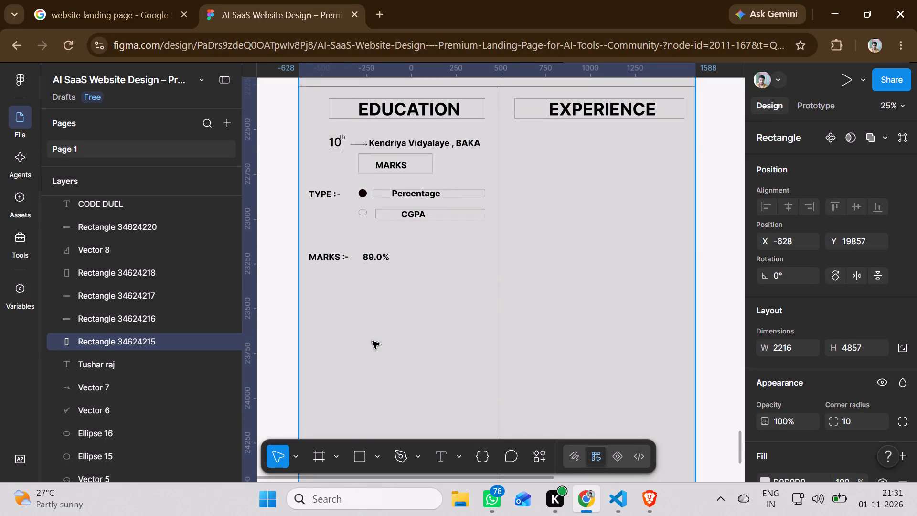
left_click(359, 451)
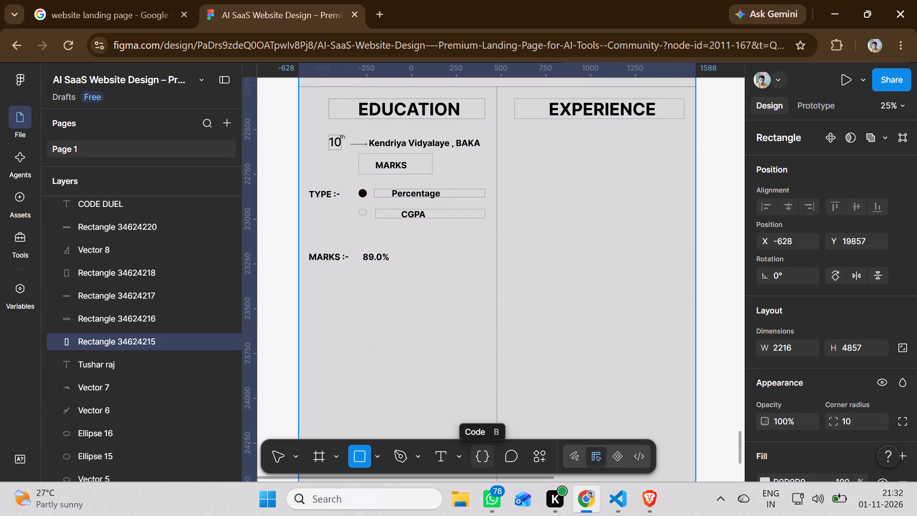
left_click(446, 457)
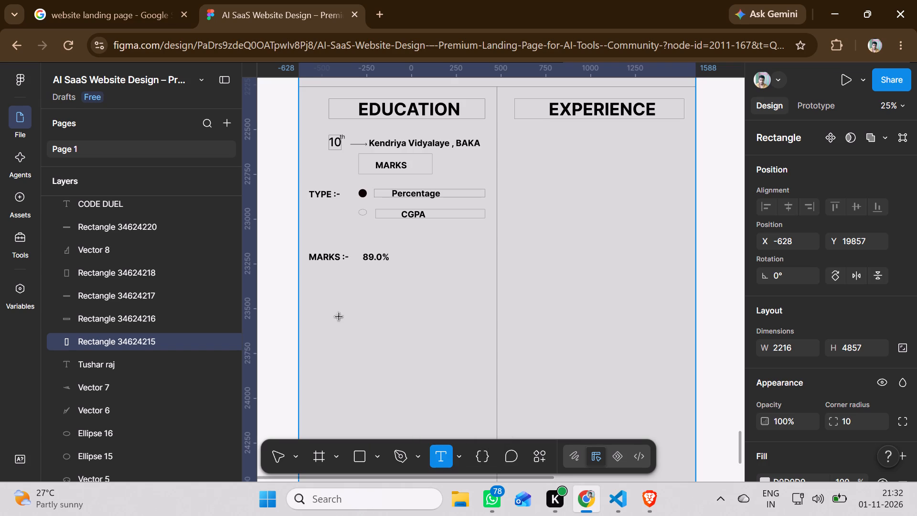
left_click_drag(325, 291, 351, 313)
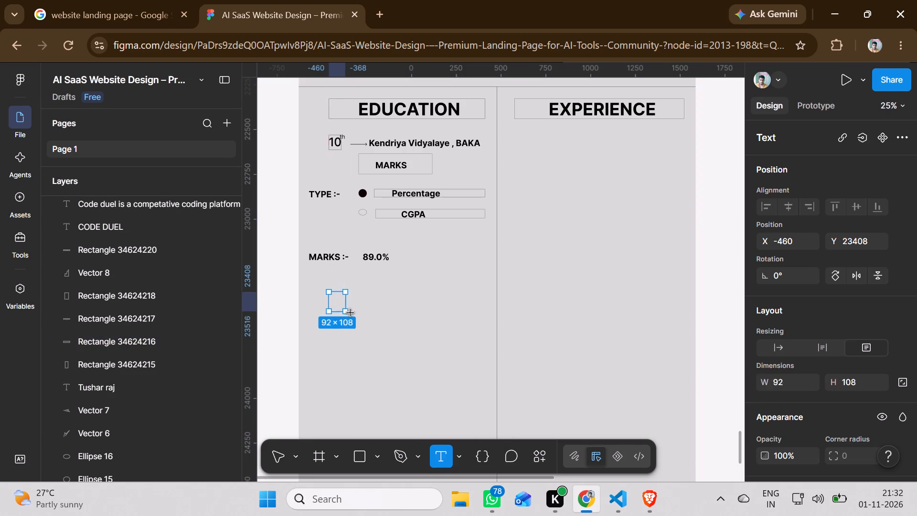
left_click_drag(351, 313, 360, 311)
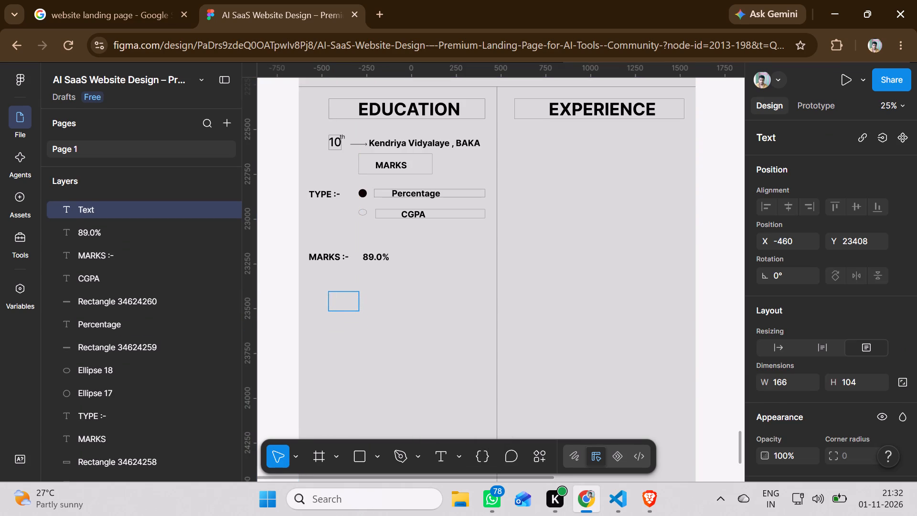
key("1")
key("1")
key("BackSpace")
key("2")
key("BackSpace")
key("BackSpace")
type("12")
Set the font size of the "12" text to 96.
left_click_drag(344, 295, 324, 296)
left_click_drag(324, 296, 321, 296)
scroll(873, 383, "down", 1)
scroll(873, 383, "up", 1)
scroll(873, 383, "down", 2)
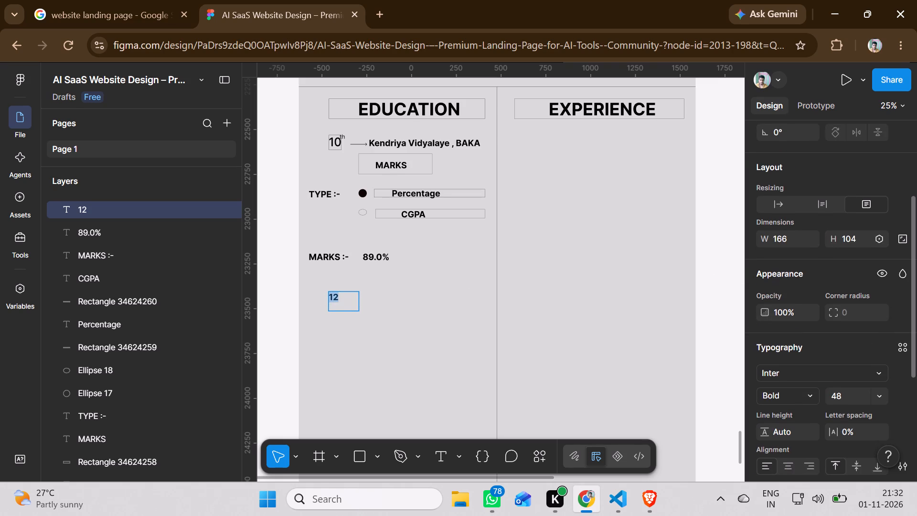
left_click(869, 397)
left_click(879, 396)
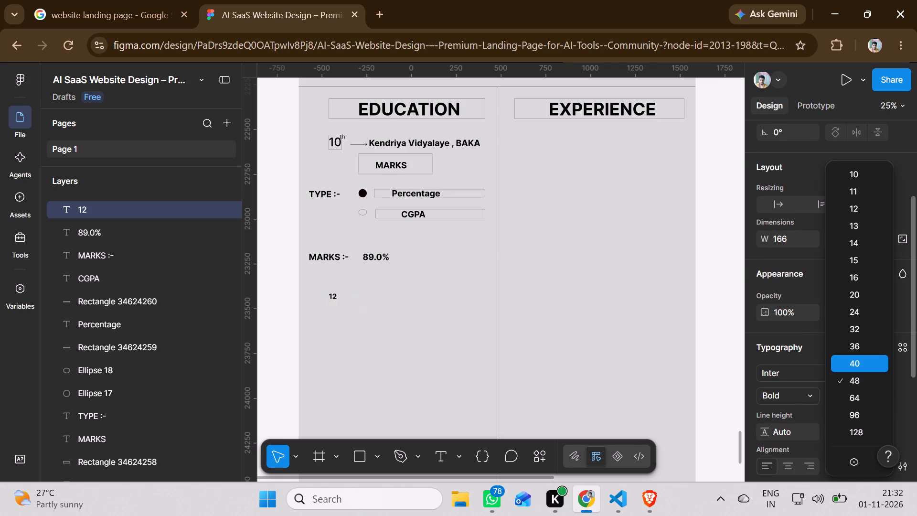
left_click(862, 411)
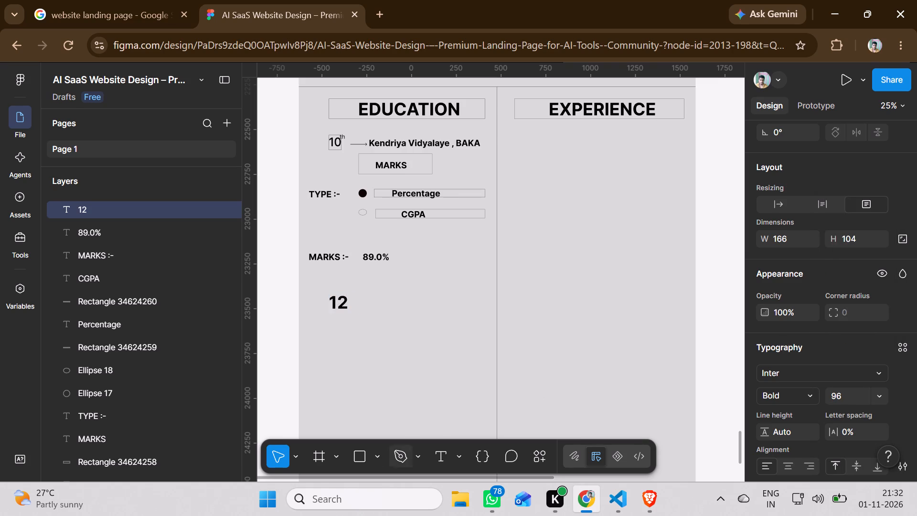
Add a separate text box reading "th" below the 12 and widen it to about 124 so both letters share one line.
left_click(445, 457)
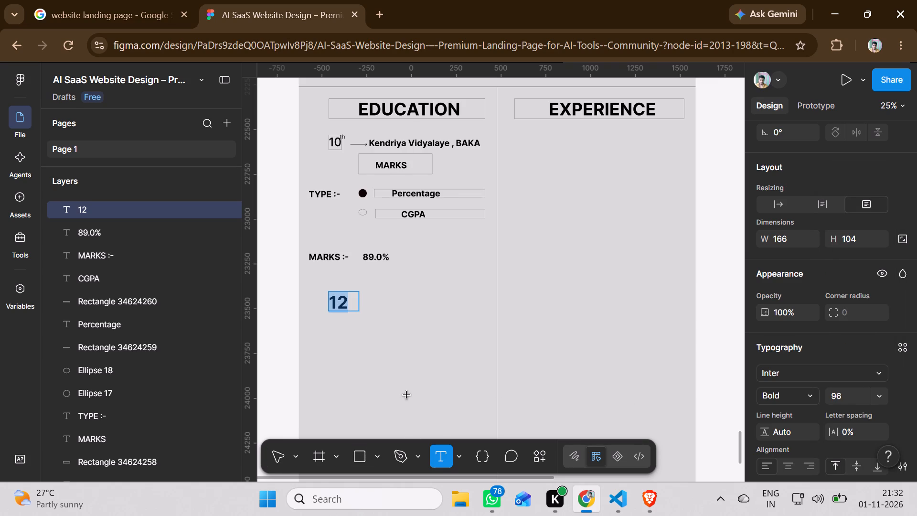
left_click_drag(384, 357, 399, 371)
type("th")
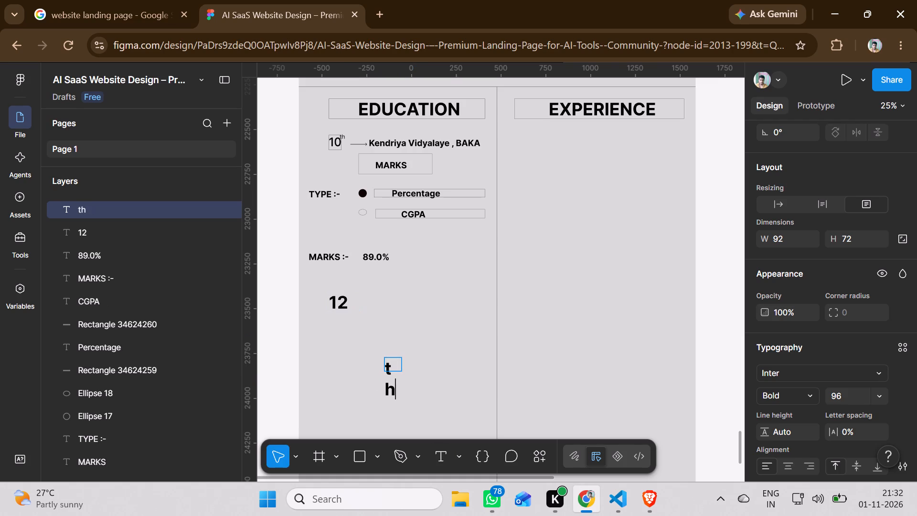
left_click(399, 365)
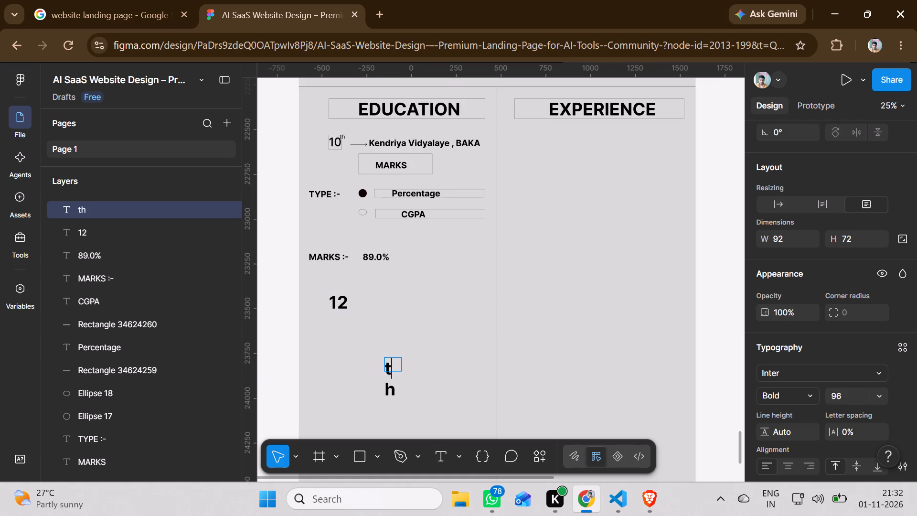
left_click(402, 365)
left_click(414, 374)
left_click_drag(402, 365, 409, 365)
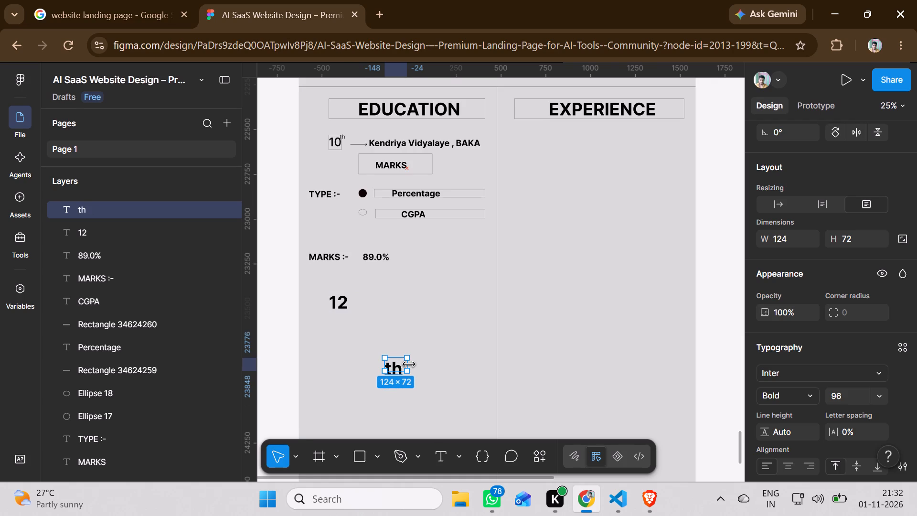
left_click_drag(409, 365, 409, 365)
Set the font size of the "th" text to 36.
scroll(847, 397, "down", 2)
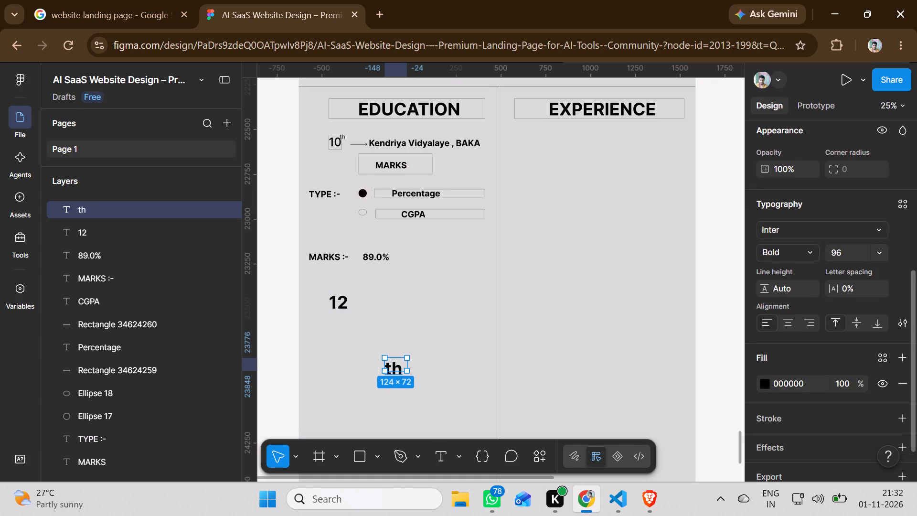
left_click(879, 251)
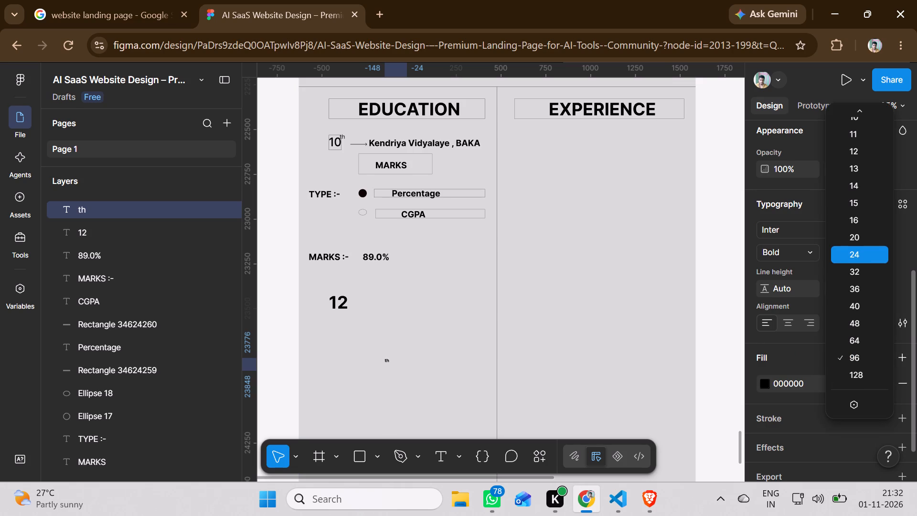
left_click(855, 288)
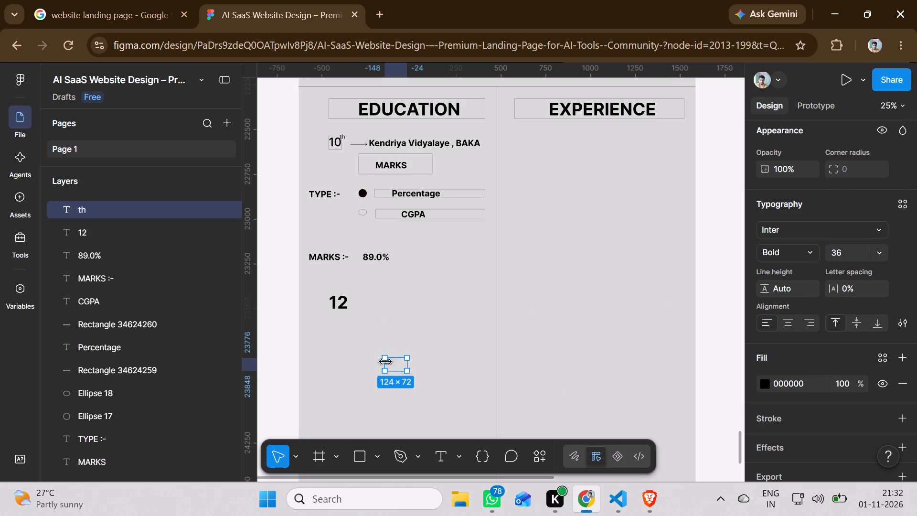
Narrow the "12" text box to a width of about 120.
left_click(338, 303)
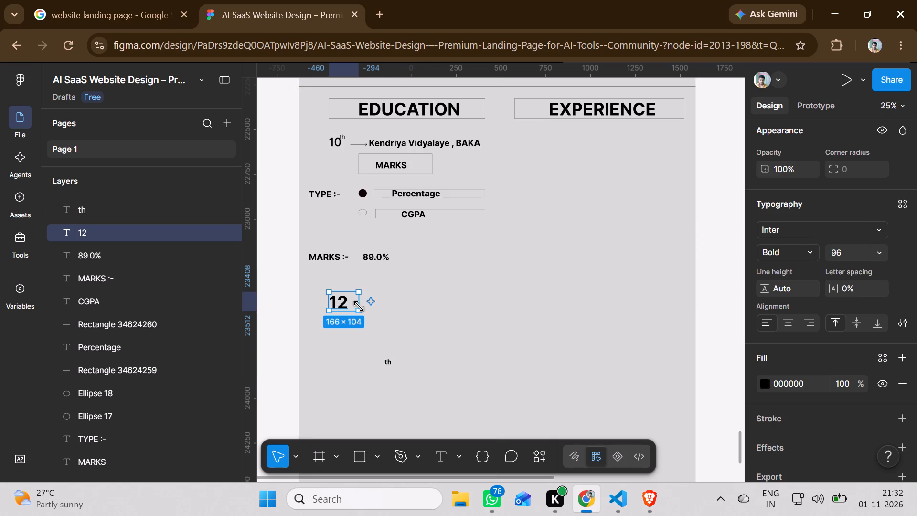
left_click_drag(358, 302, 352, 301)
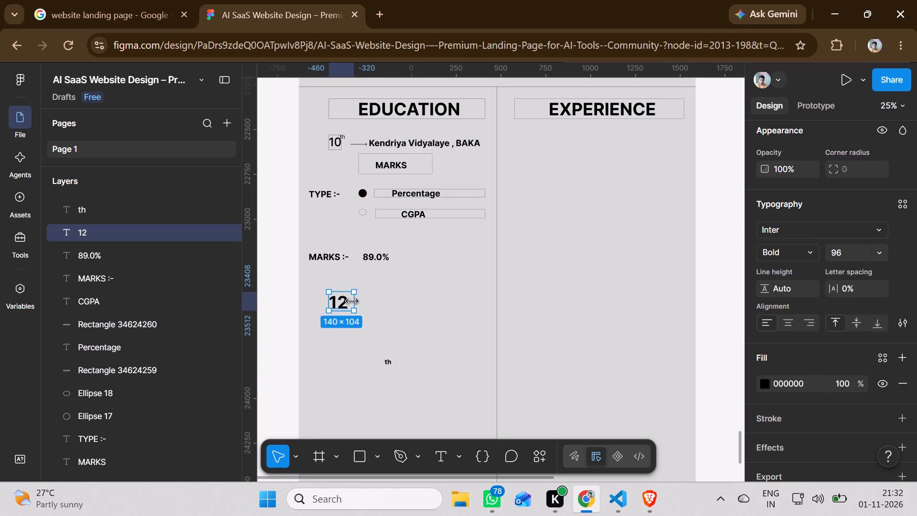
left_click_drag(352, 301, 350, 301)
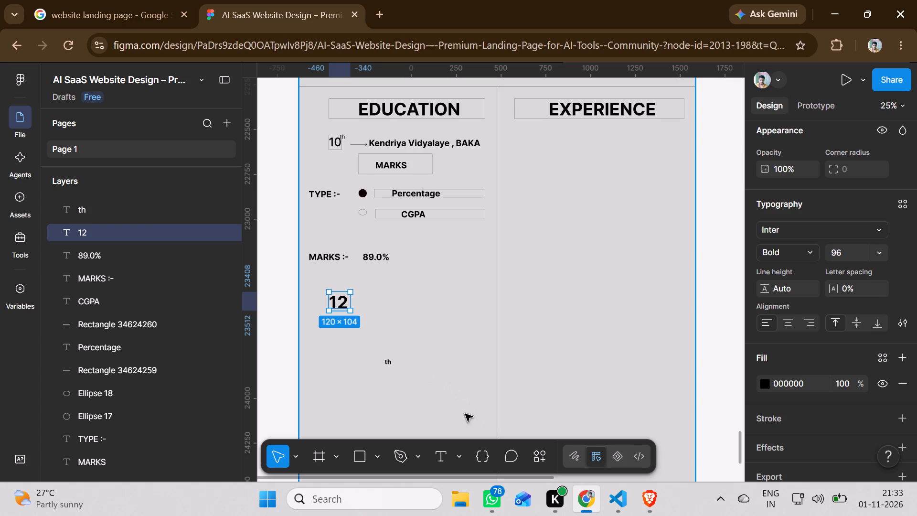
Move the "th" text to the upper-right corner of the 12 as a superscript, at about X -360, Y 23408.
left_click_drag(390, 362, 382, 319)
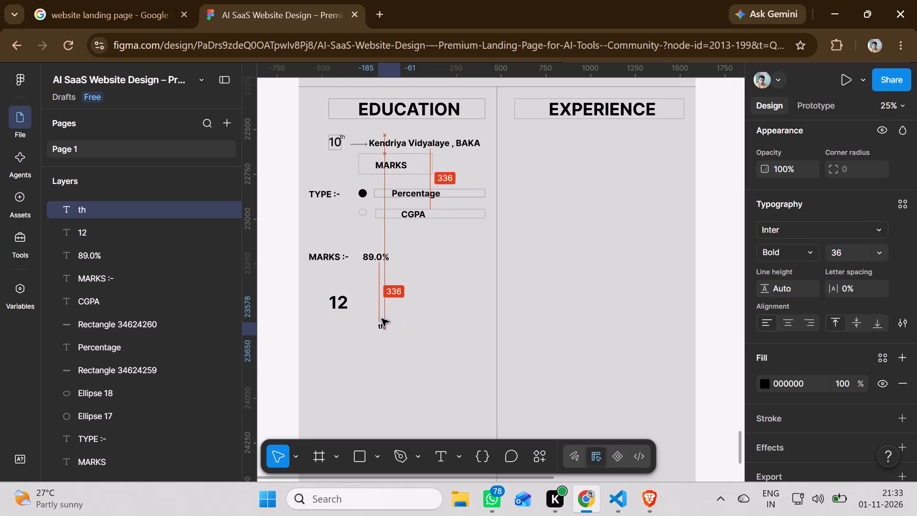
left_click_drag(382, 319, 352, 293)
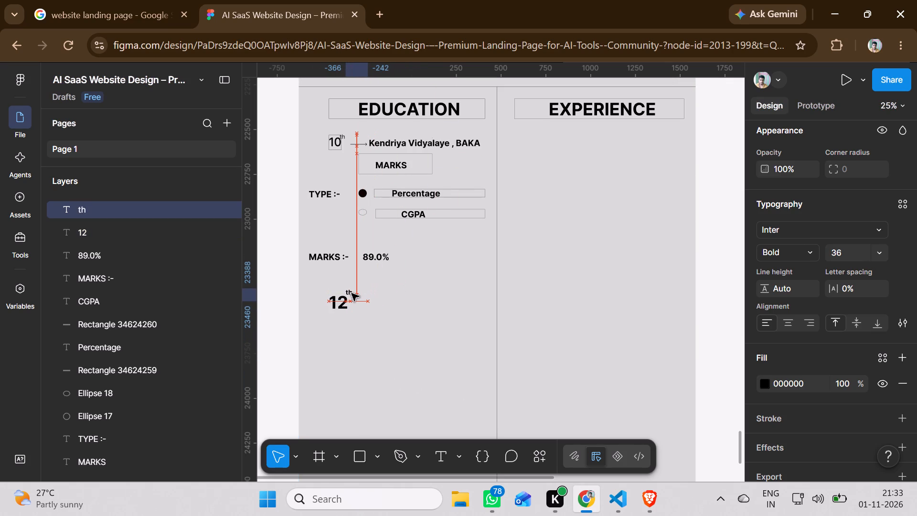
left_click_drag(352, 293, 349, 295)
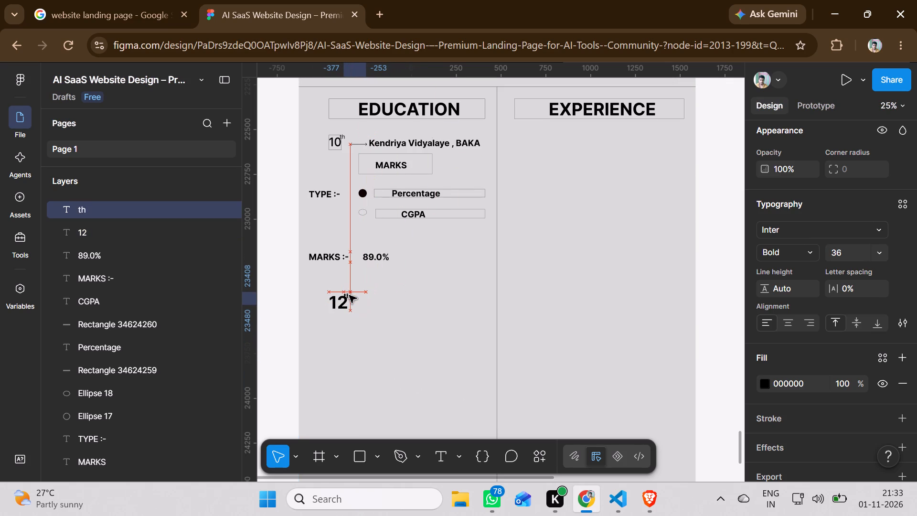
left_click_drag(349, 295, 351, 295)
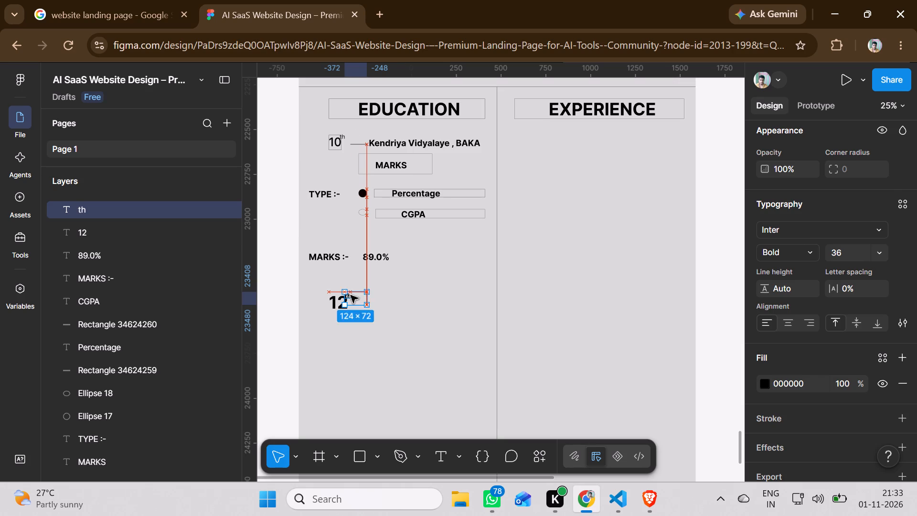
left_click_drag(351, 295, 352, 295)
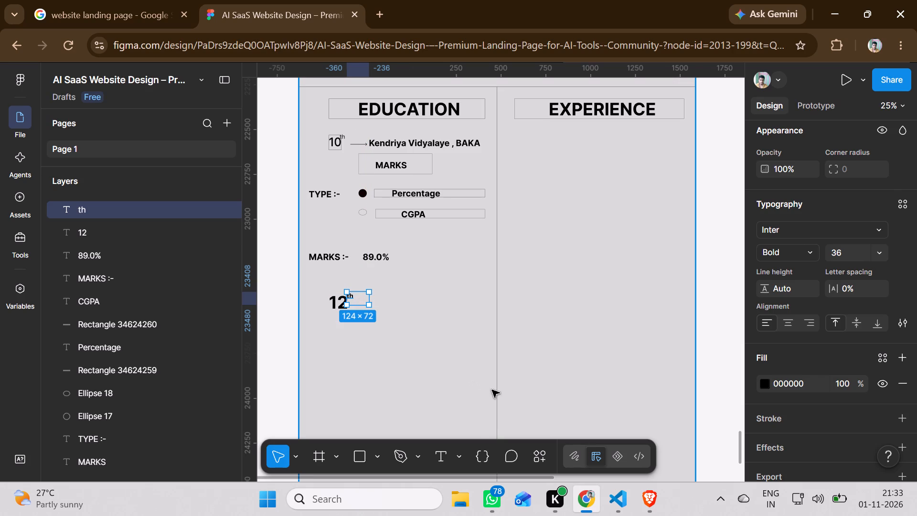
left_click(493, 390)
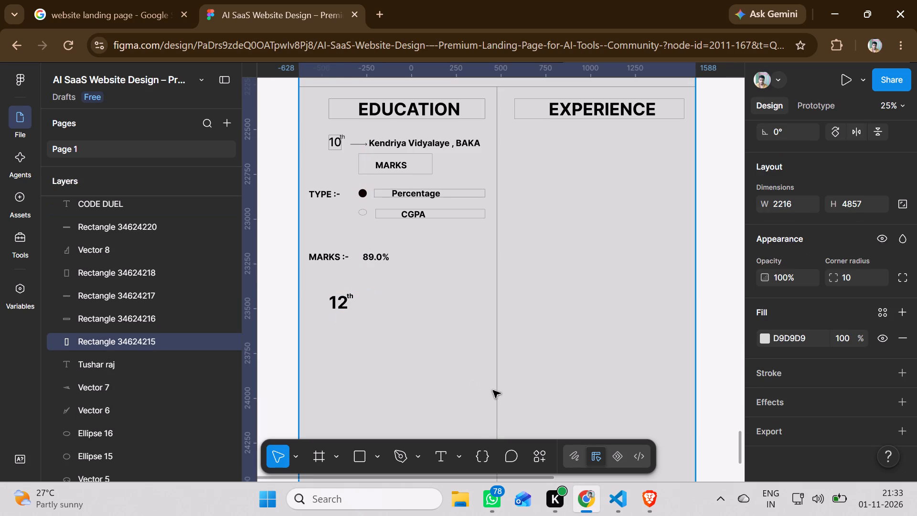
Draw a horizontal arrow about 146 long, starting just to the right of the 12th heading.
left_click(333, 457)
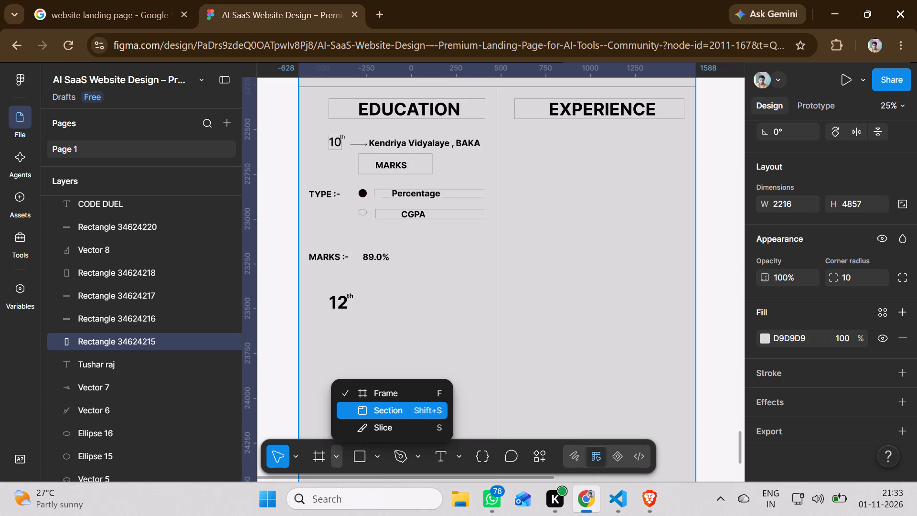
left_click(373, 452)
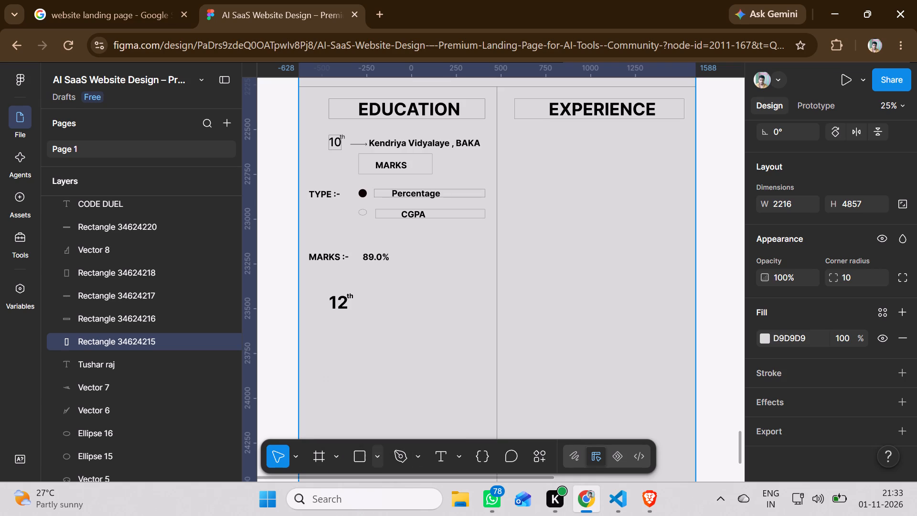
left_click(381, 453)
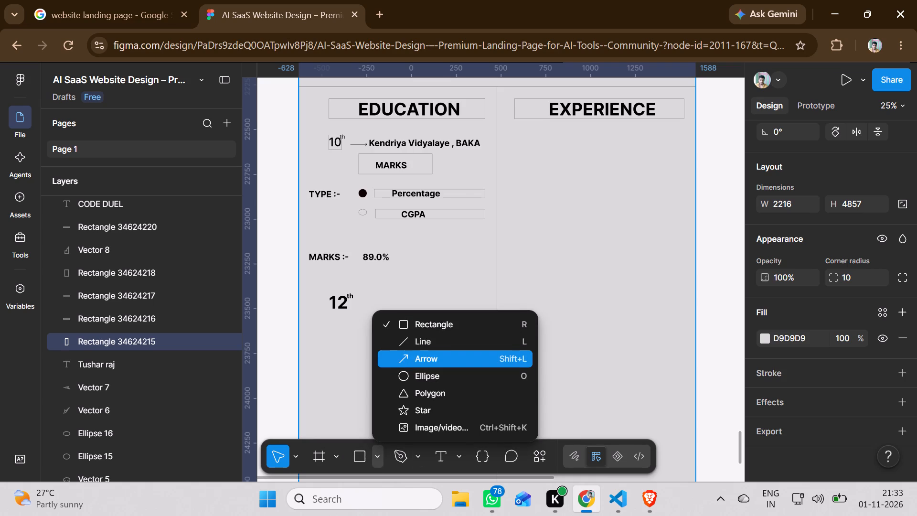
left_click(422, 353)
left_click_drag(360, 303, 376, 302)
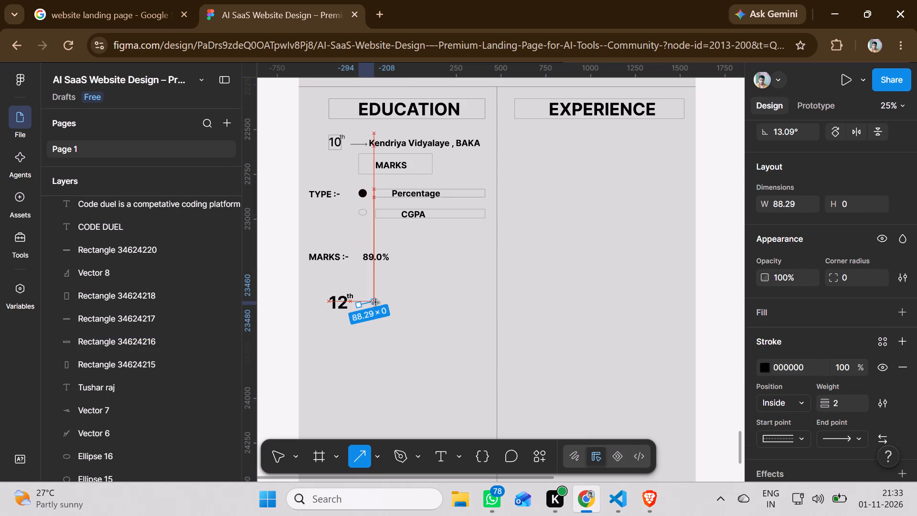
left_click_drag(376, 302, 388, 304)
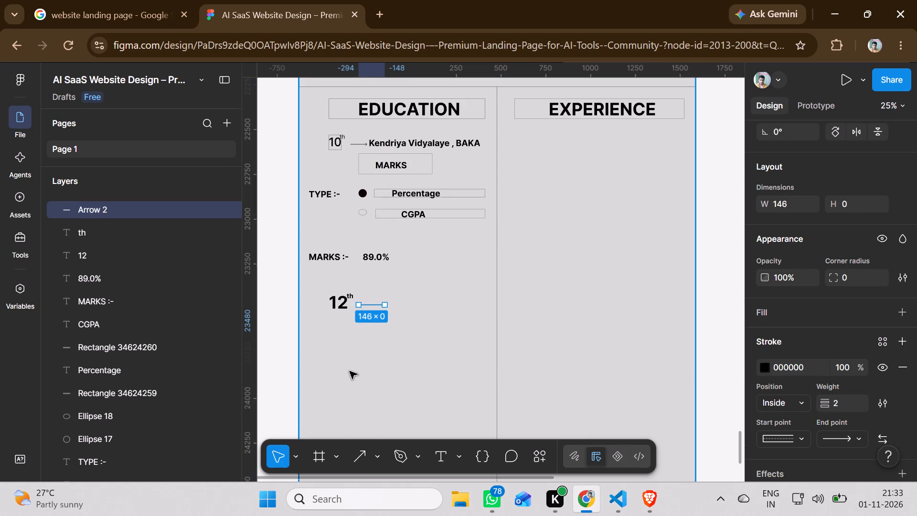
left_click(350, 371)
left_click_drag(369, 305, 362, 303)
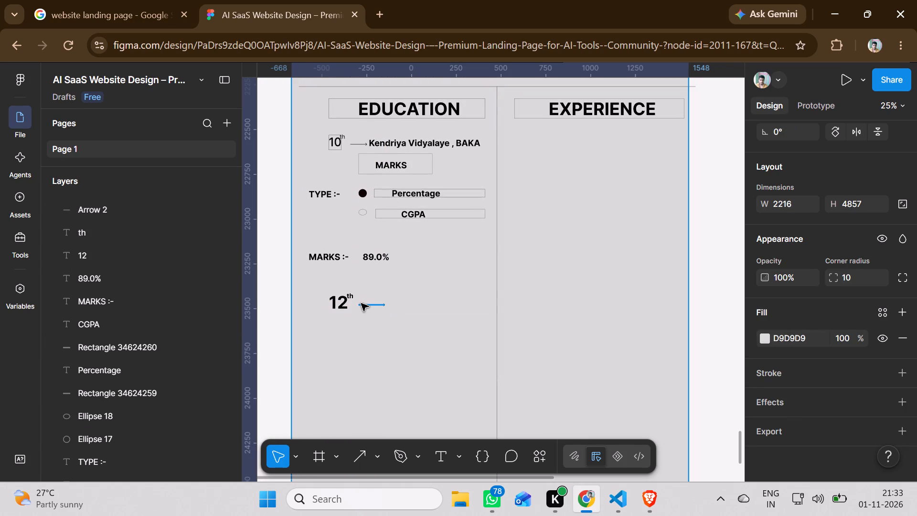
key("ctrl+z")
Move the arrow beside the 12th heading slightly closer and higher, to about X -309, Y 23460.
left_click(374, 305)
left_click(374, 305)
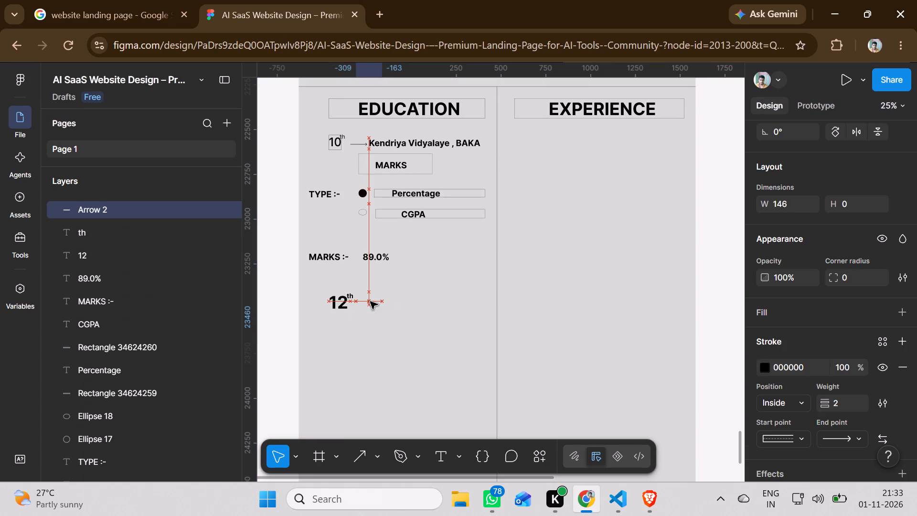
Draw a text box about 556 × 104 just beyond the tip of the arrow beside the 12th heading.
left_click(385, 365)
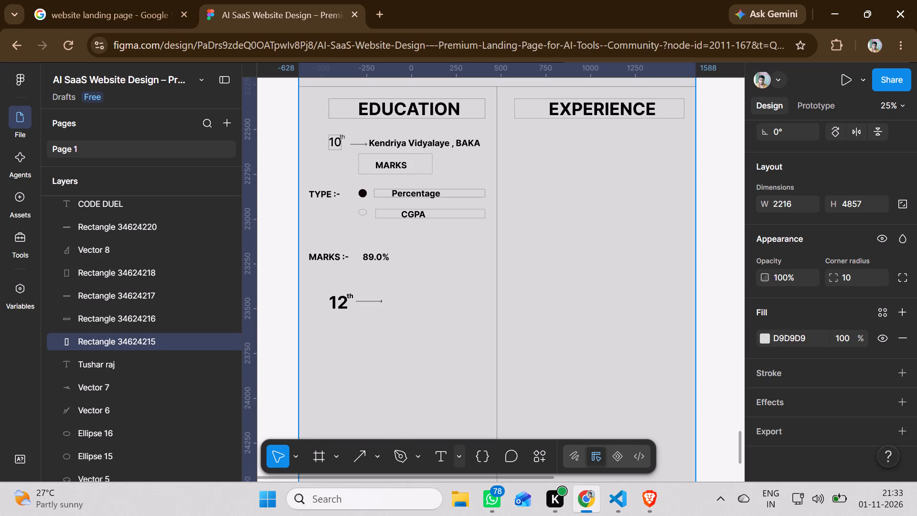
left_click(436, 456)
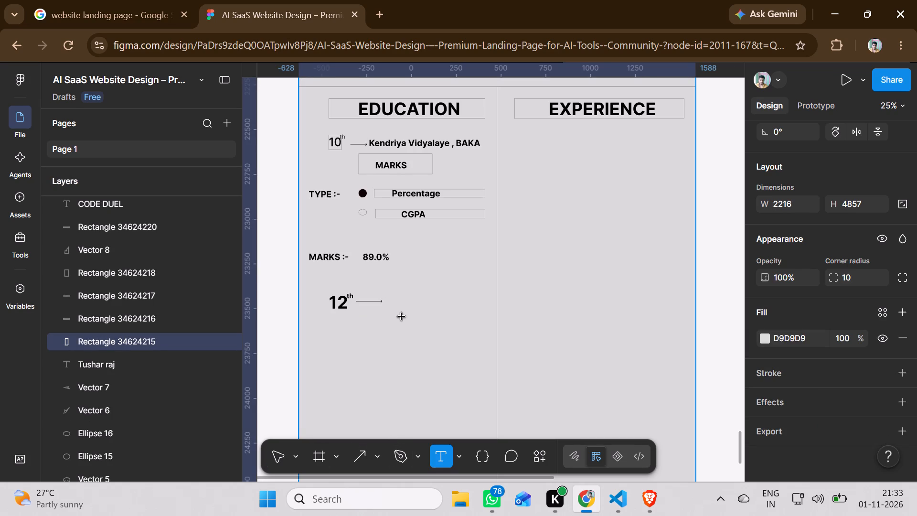
left_click_drag(391, 292, 467, 316)
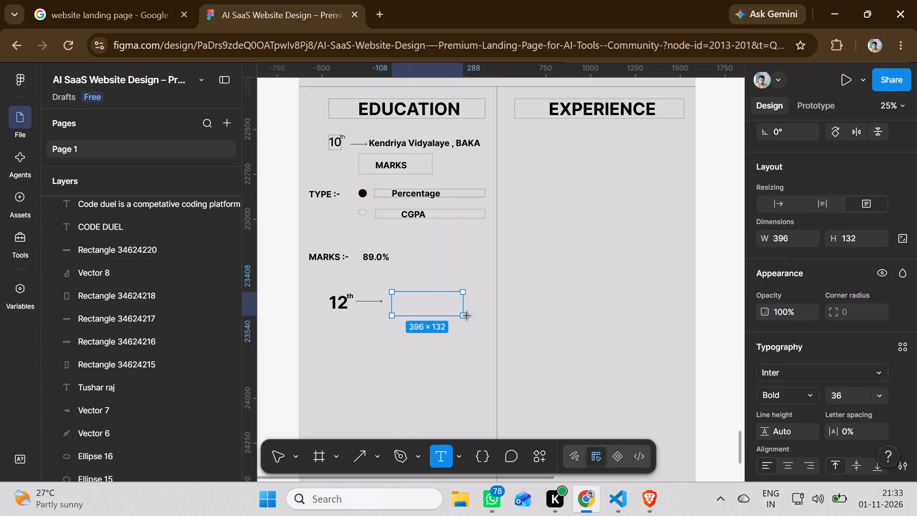
left_click_drag(467, 316, 492, 311)
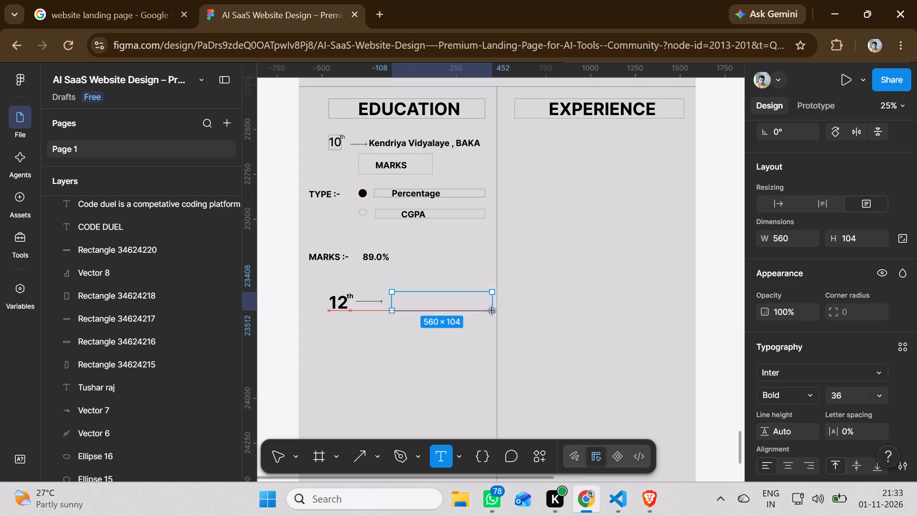
left_click_drag(492, 311, 491, 311)
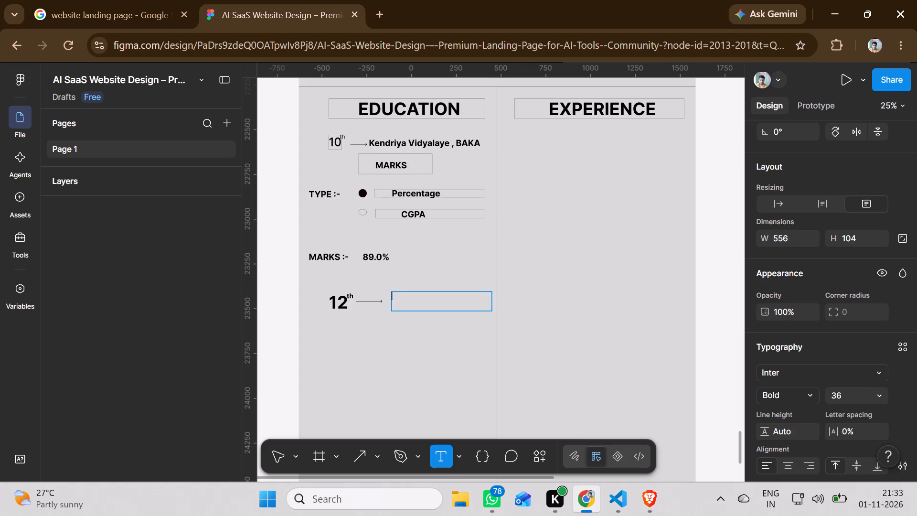
Enter the school name "Kendriya Vidyalaye , BAKA" in the new text box.
key("shift+k")
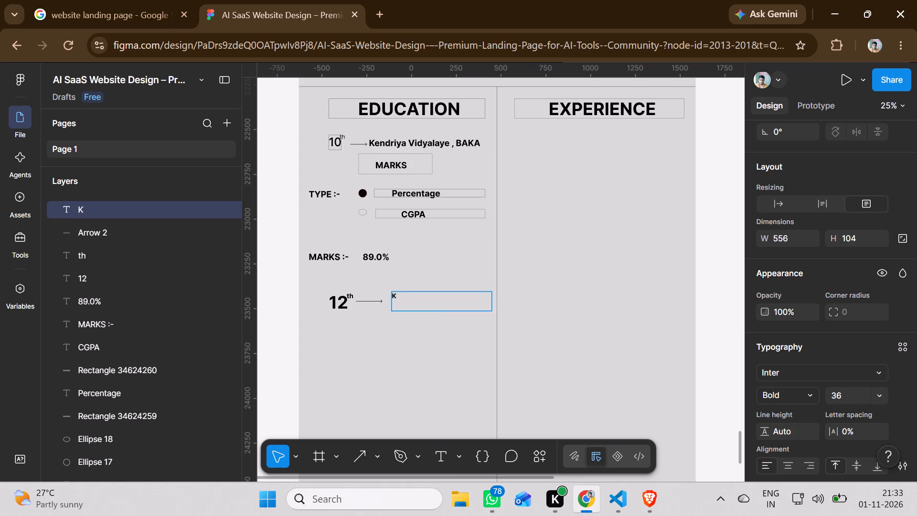
type("end")
type("riya")
key("space")
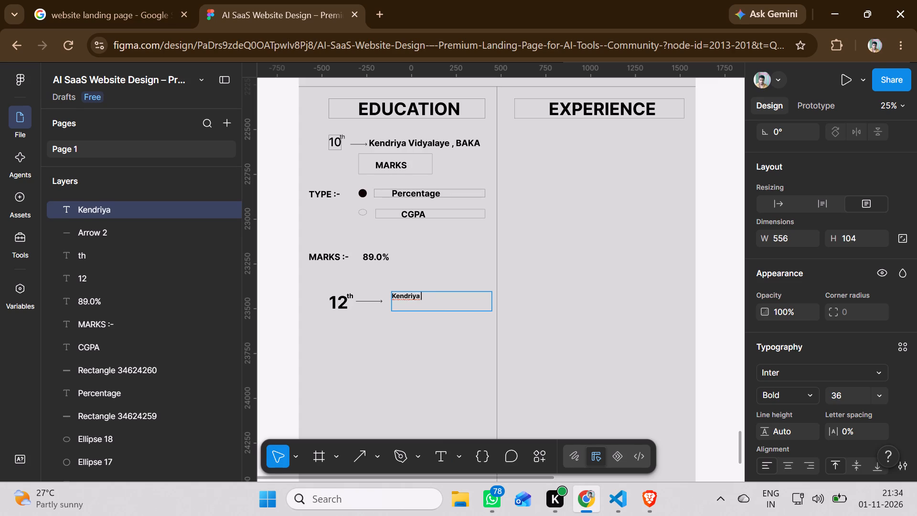
type("Vid")
type("ya")
type("la")
key("y")
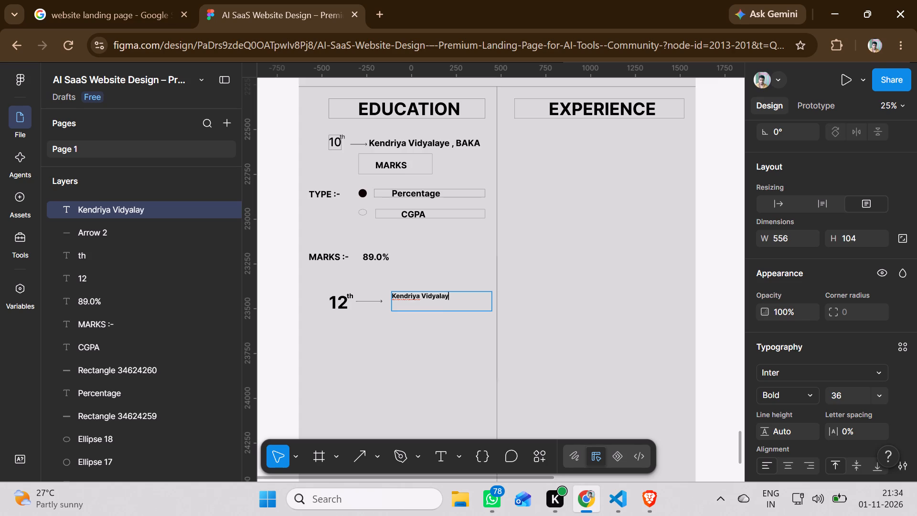
key("e")
key("space")
type(",")
key("space")
type("BA")
type("KA")
Set the font size of the whole 12th school name text to 48.
left_click_drag(477, 296, 394, 292)
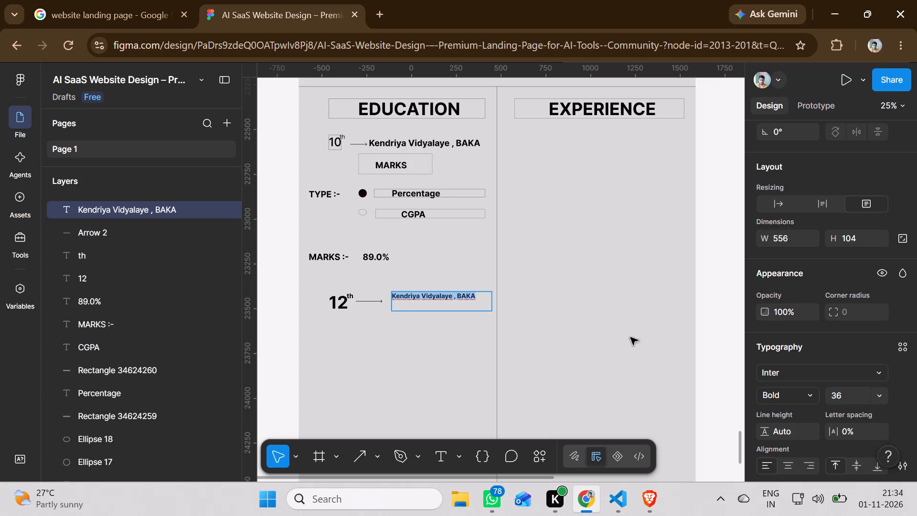
left_click(883, 392)
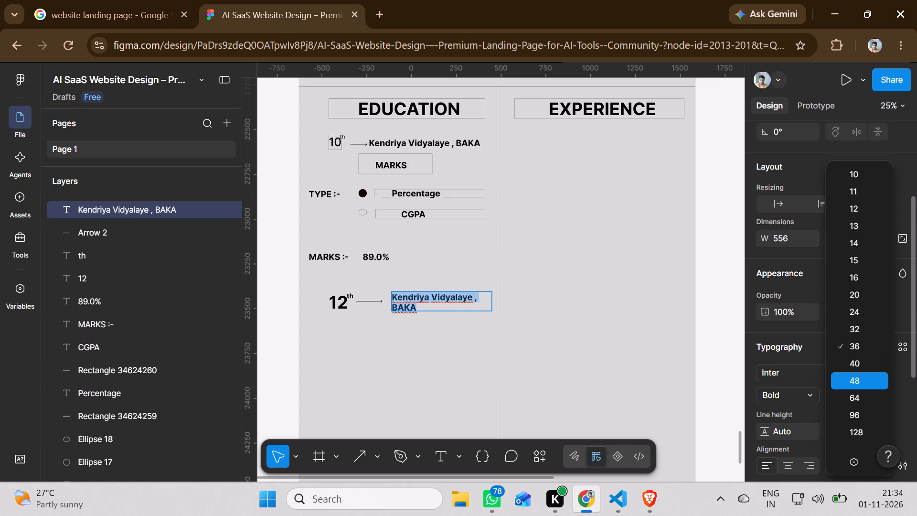
left_click(852, 376)
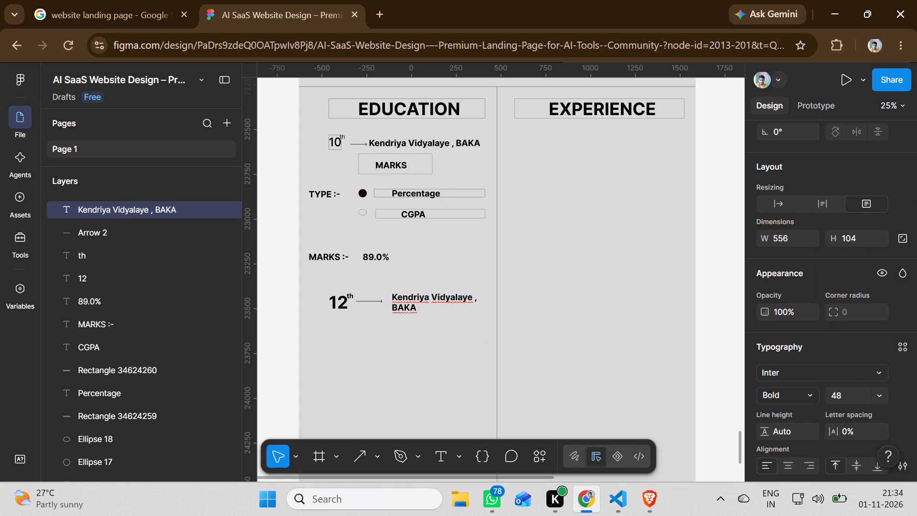
left_click(464, 304)
left_click(469, 330)
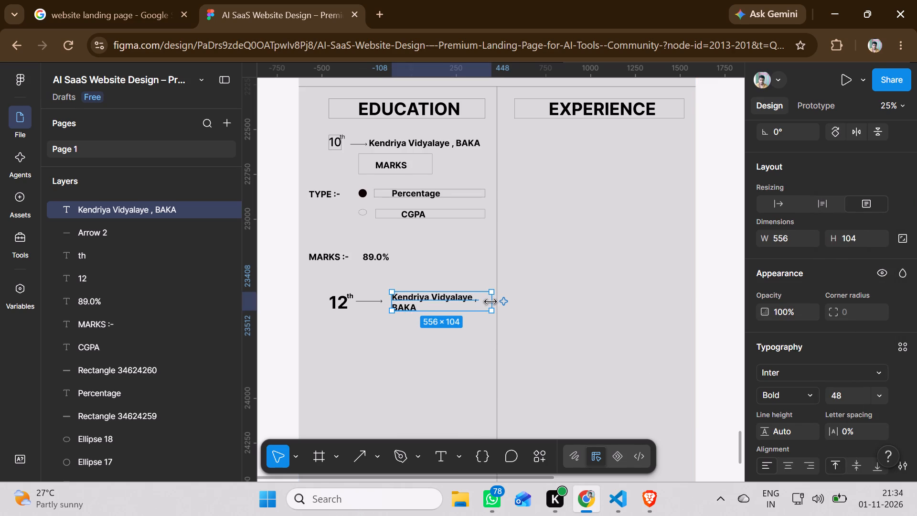
Widen the 12th school name text box to about 684 so the name fits on one line.
left_click_drag(490, 302, 510, 298)
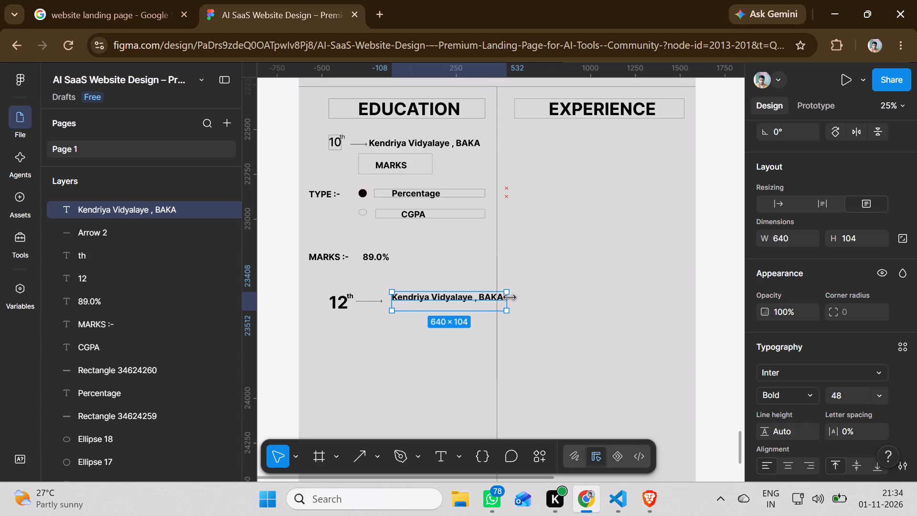
left_click_drag(510, 298, 514, 298)
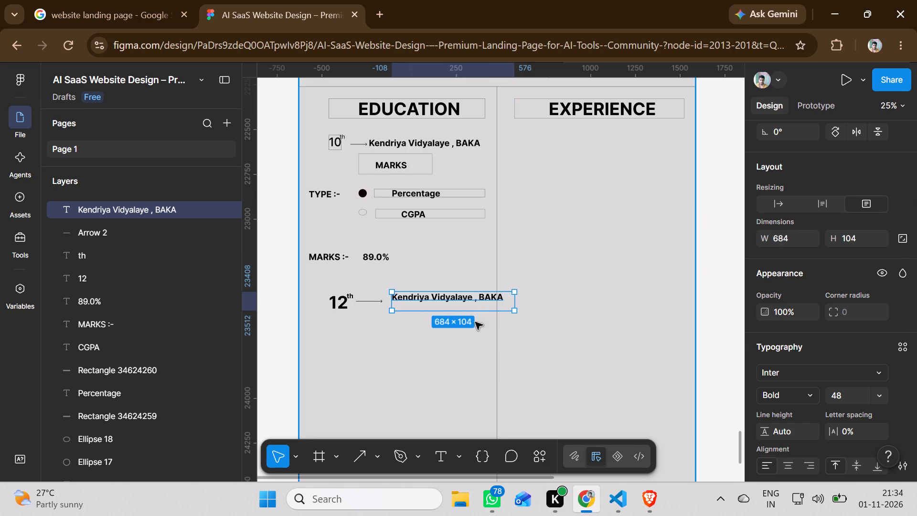
Shorten the arrow beside the 12th heading to about half its length, keeping its start point in place.
left_click(375, 302)
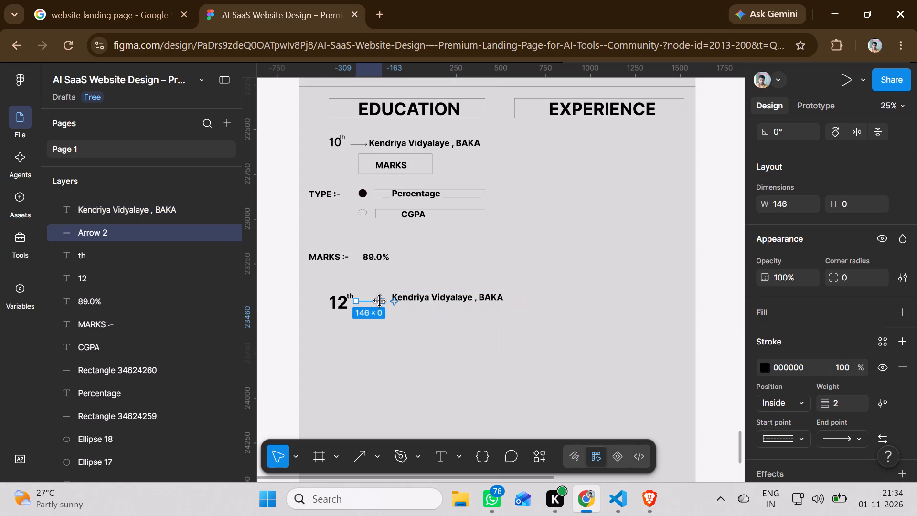
left_click_drag(381, 301, 371, 301)
left_click(398, 356)
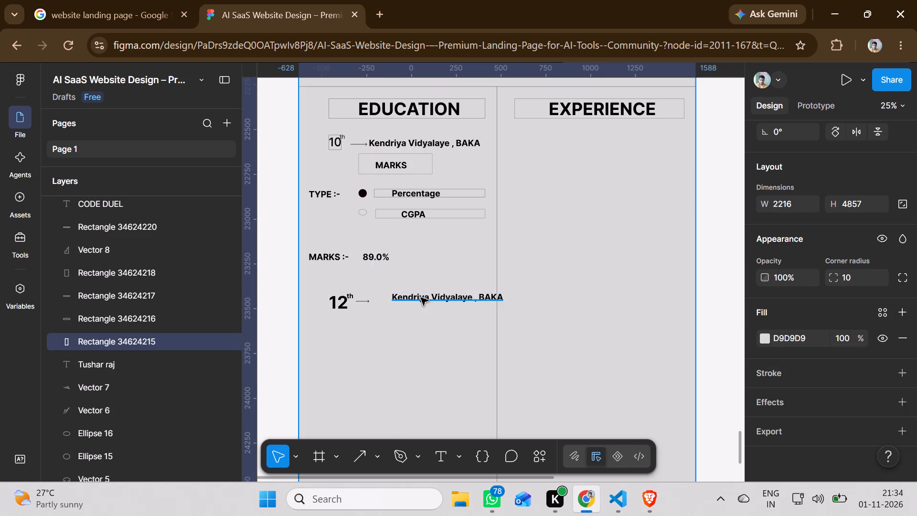
Move the 12th school name text next to the arrow's tip, at about X -204, Y 23428.
left_click(421, 298)
left_click_drag(480, 299, 465, 299)
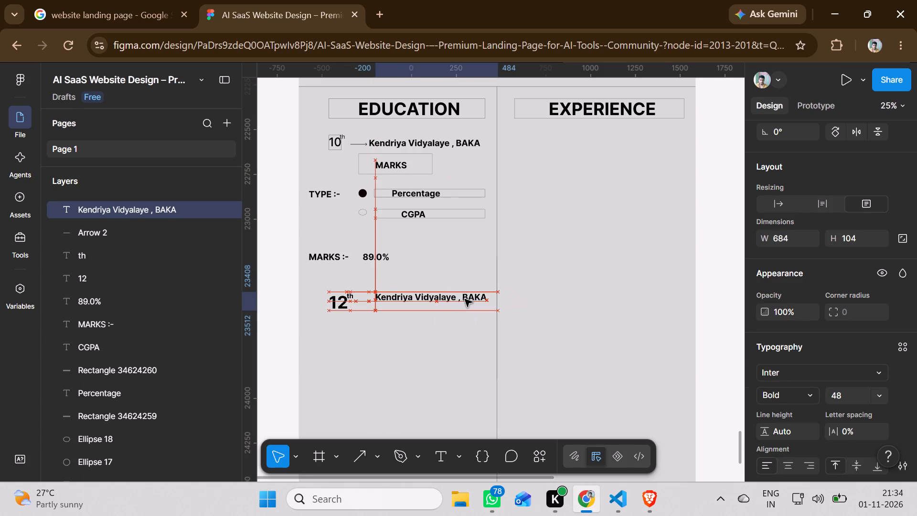
left_click_drag(465, 299, 464, 302)
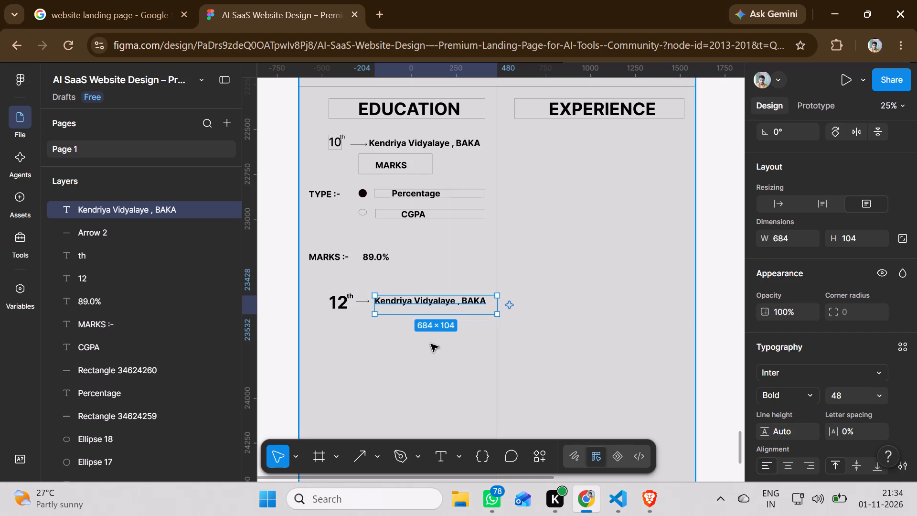
left_click(419, 360)
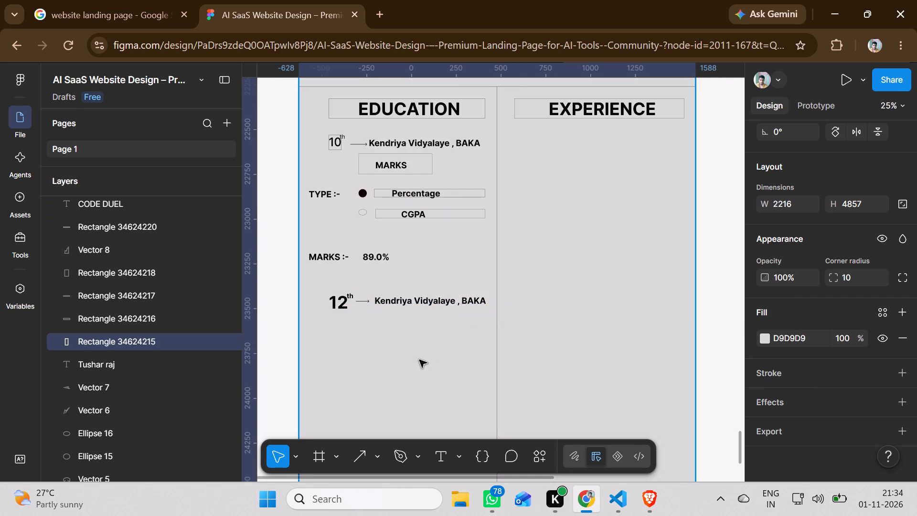
Add a text box about 232 × 84 below the 12th heading, aligned with the MARKS label, reading "TYPE :-".
scroll(419, 360, "down", 2)
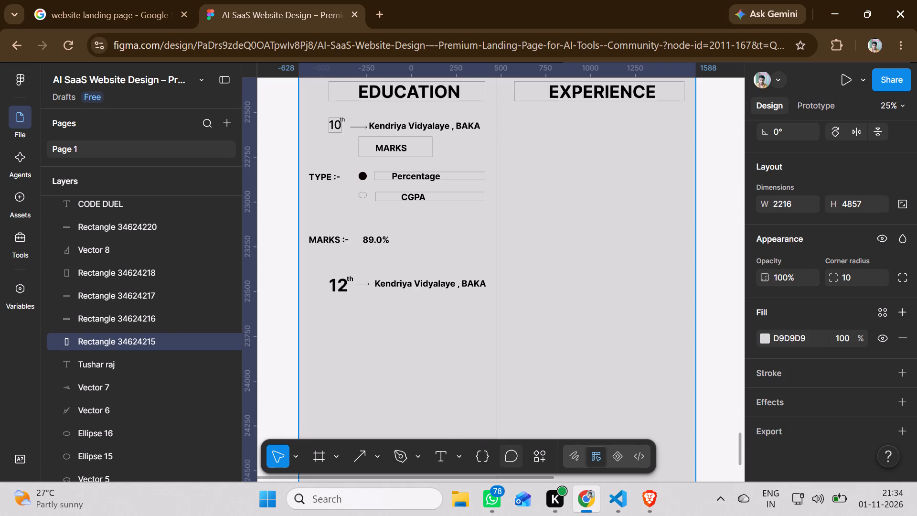
left_click(437, 455)
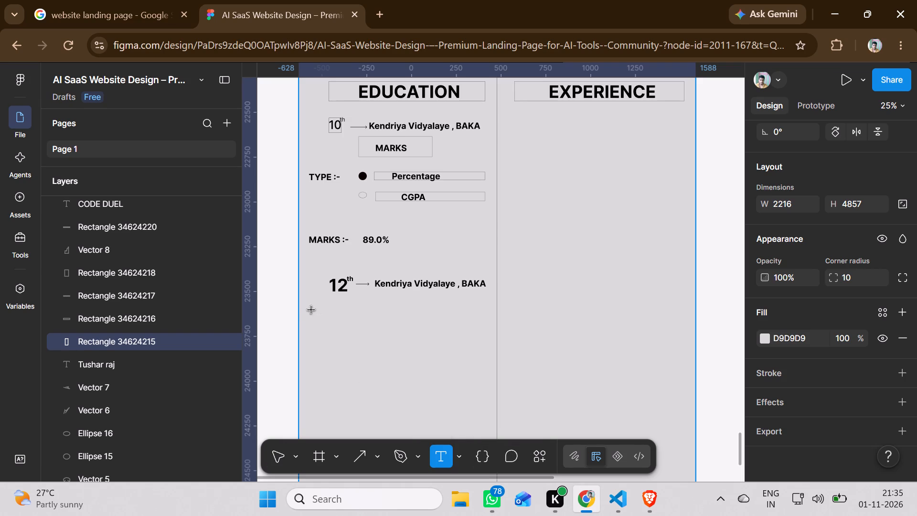
left_click_drag(309, 311, 349, 325)
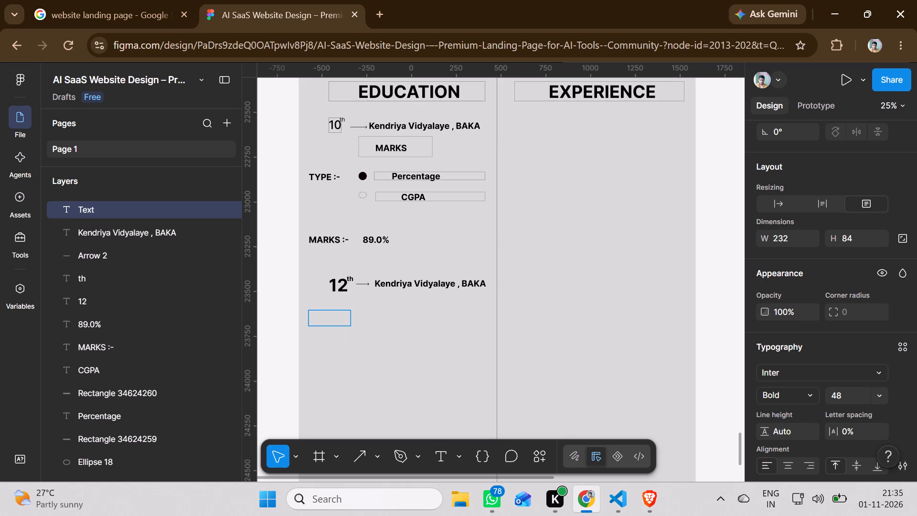
type("TYPE")
key("space")
key("shift+colon")
key("minus")
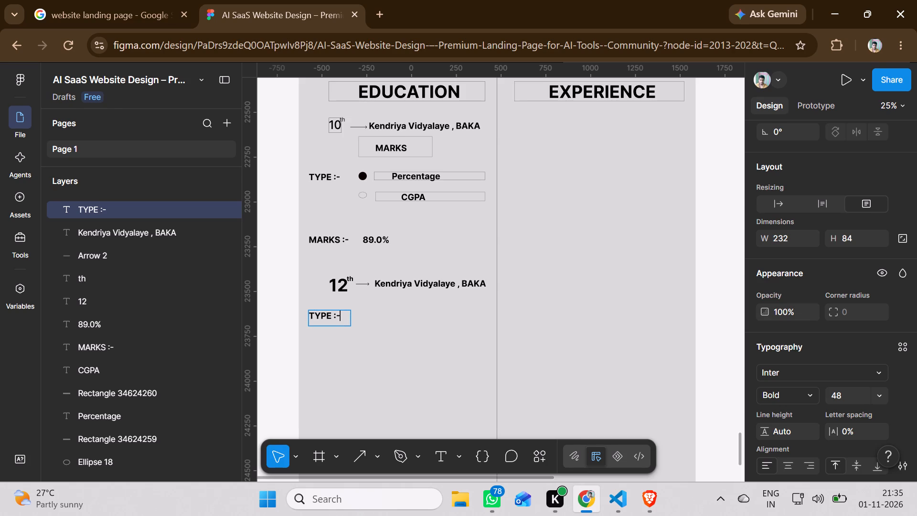
left_click(341, 337)
Shrink the width and height of the 12th entry's "TYPE :-" text box to fit its text.
left_click_drag(350, 318, 342, 318)
left_click_drag(326, 326, 326, 321)
left_click(336, 360)
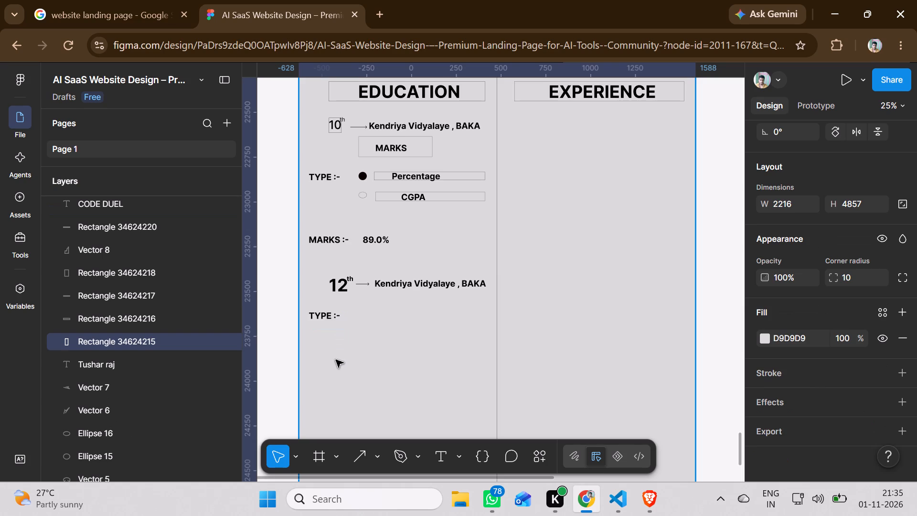
Draw an ellipse about 50 × 46 beside the 12th entry's "TYPE :-" label, in line with the 10th entry's bullets.
left_click(379, 459)
left_click(414, 372)
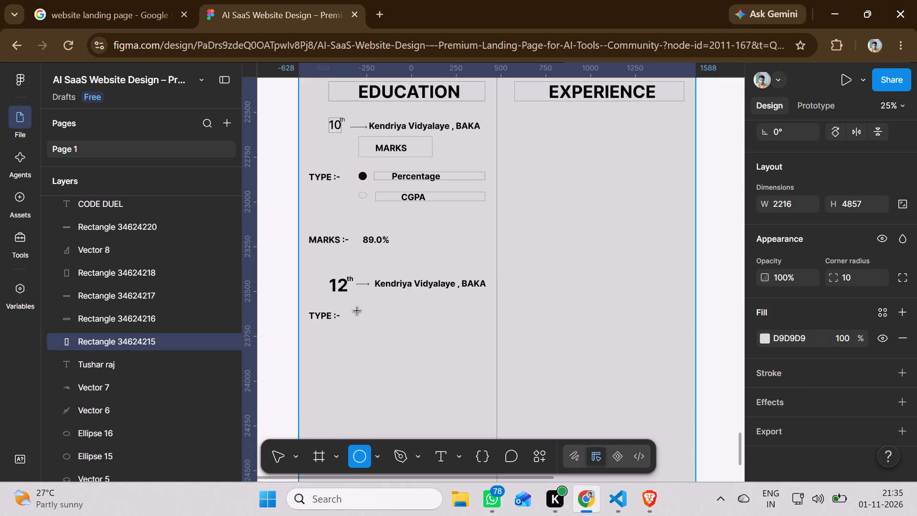
left_click_drag(357, 311, 368, 320)
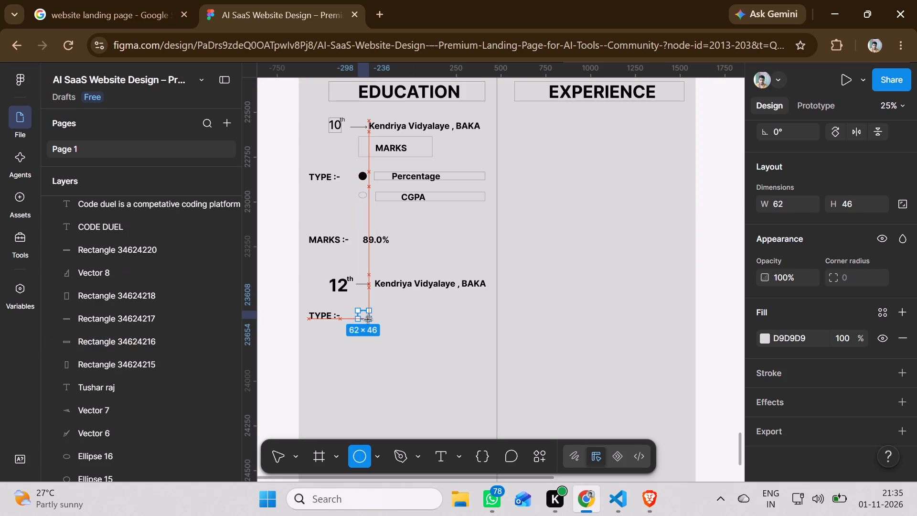
left_click_drag(368, 320, 368, 320)
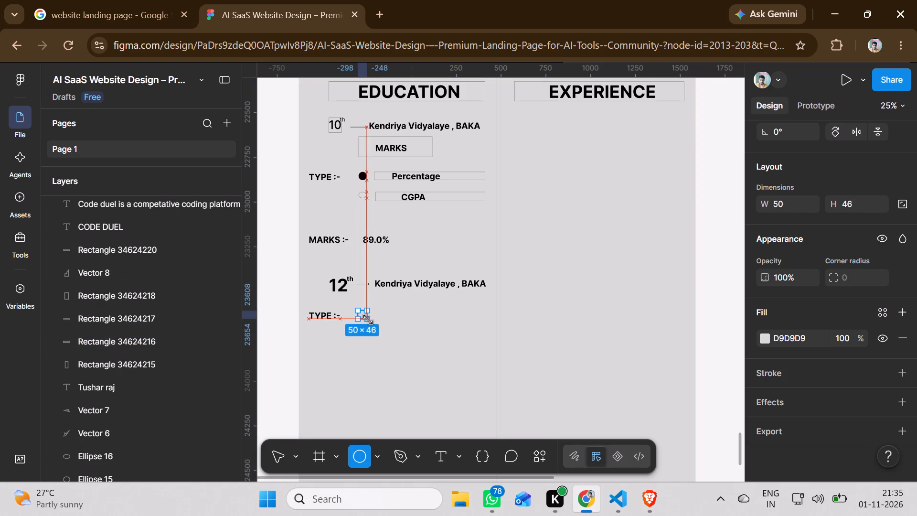
left_click(365, 356)
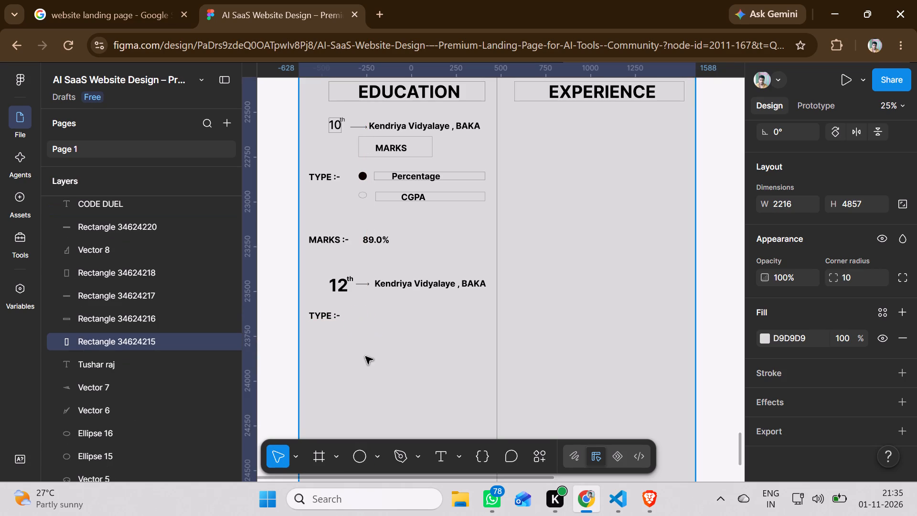
Add a dark 262525 stroke to the ellipse beside the 12th entry's "TYPE :-" label.
left_click(363, 315)
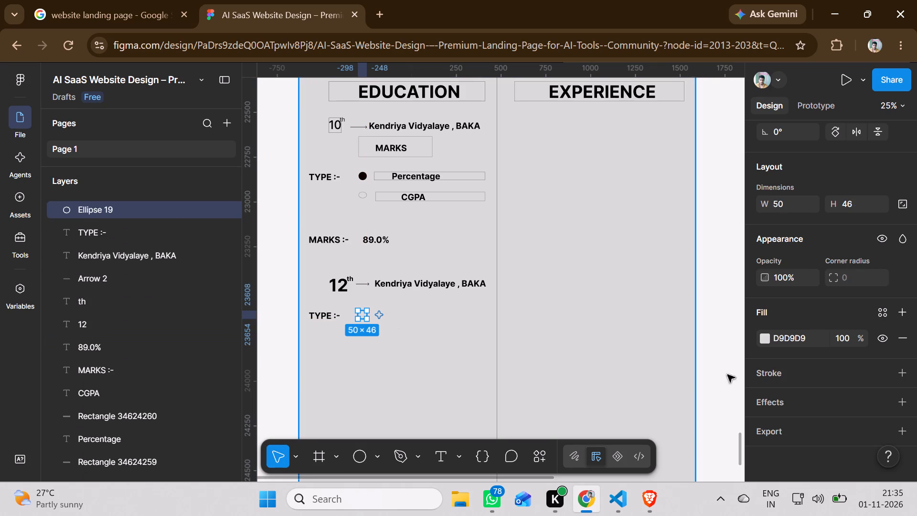
left_click(812, 377)
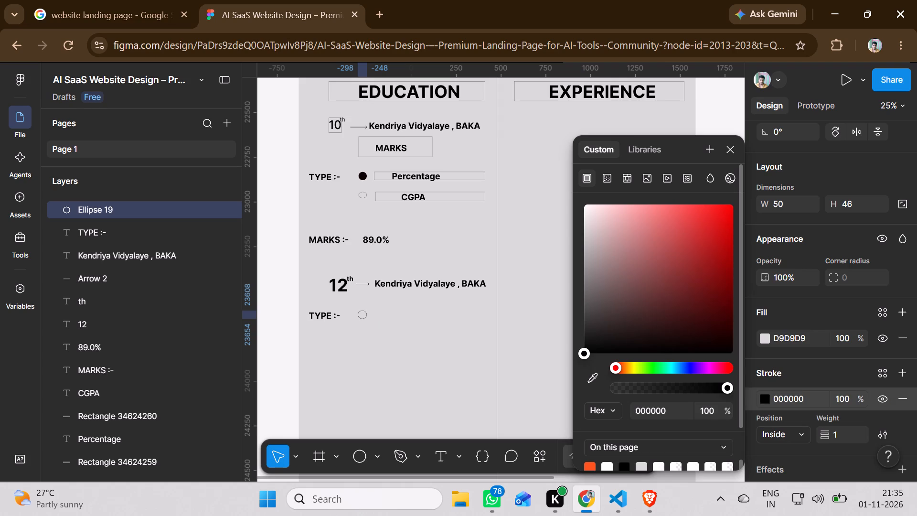
left_click(588, 331)
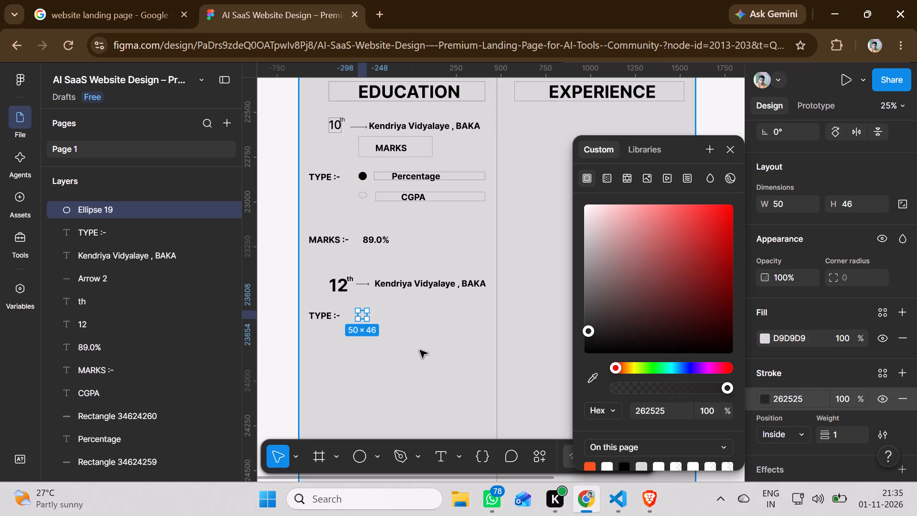
left_click(420, 350)
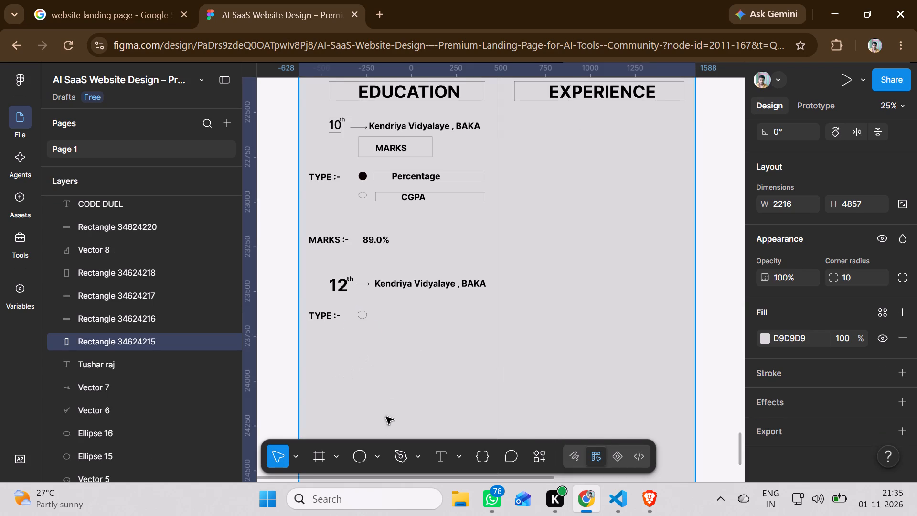
Draw a second ellipse about 46 × 40 below the 12th entry's first bullet and give it a dark stroke.
left_click(361, 459)
left_click_drag(361, 330, 365, 337)
left_click(767, 378)
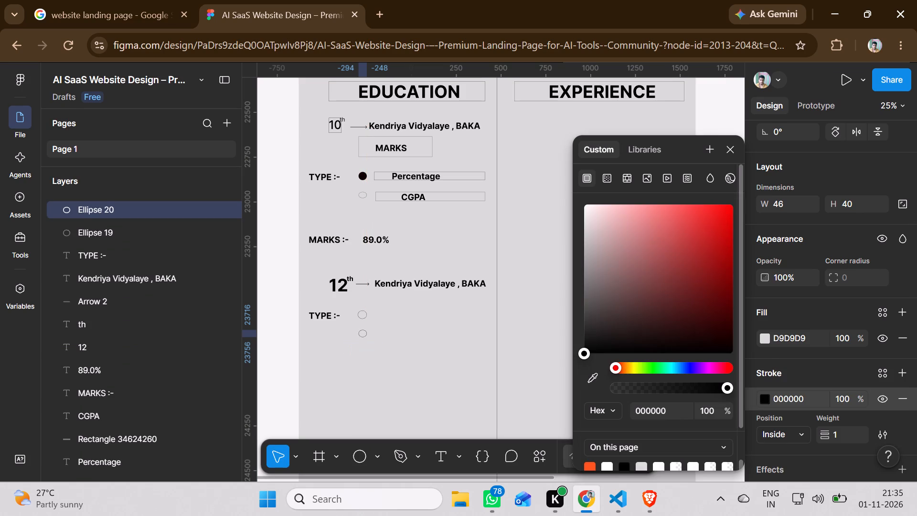
left_click(587, 318)
left_click(390, 336)
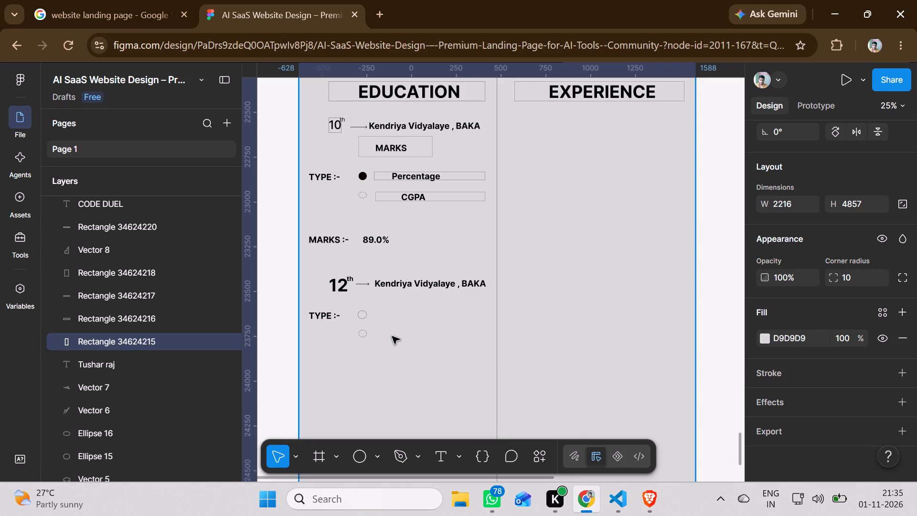
Draw a rectangle about 616 × 58 beside the 12th entry's first bullet.
left_click(376, 458)
left_click(422, 326)
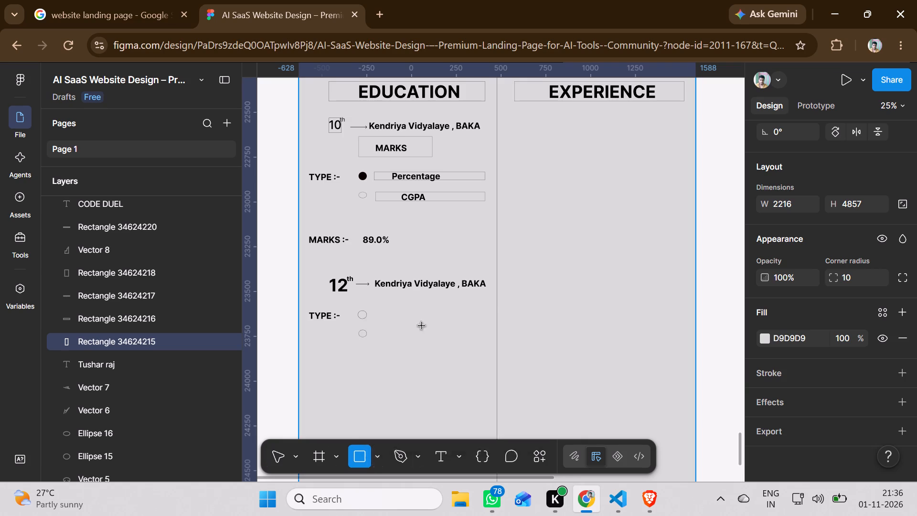
left_click_drag(380, 309, 395, 310)
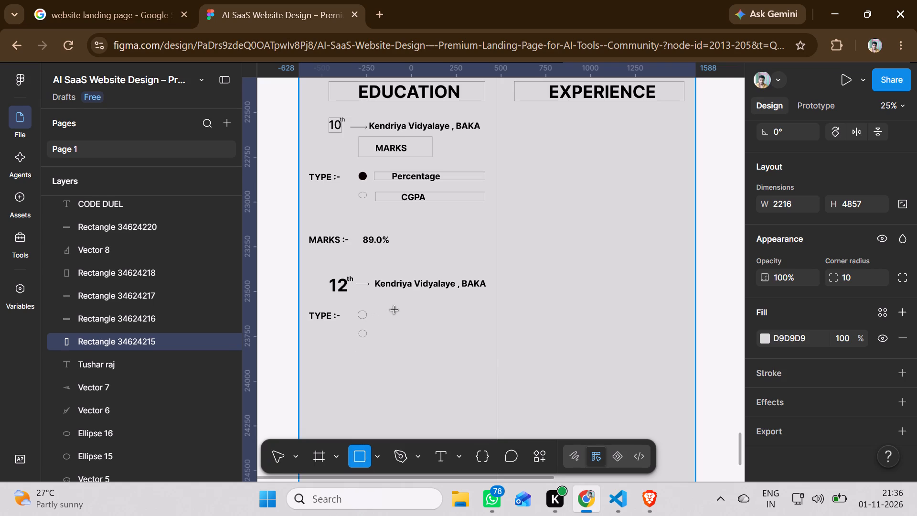
left_click_drag(395, 310, 490, 315)
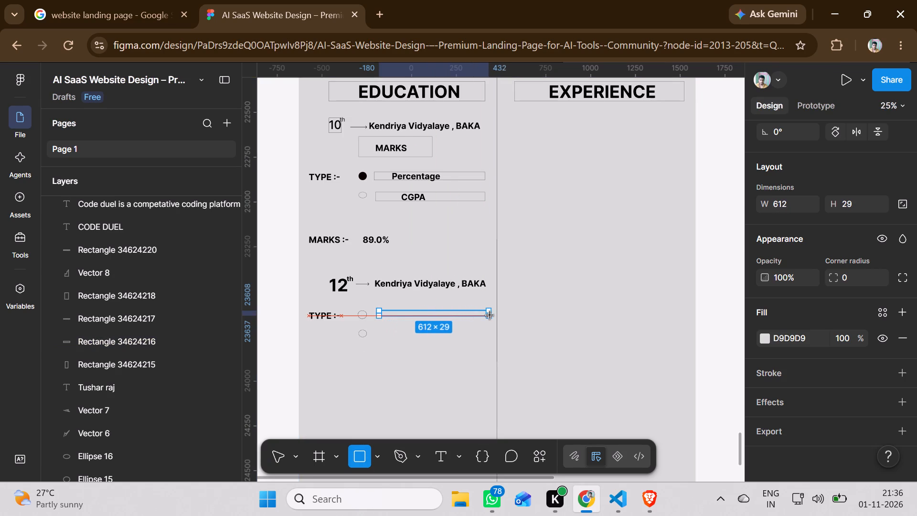
left_click_drag(490, 315, 489, 315)
left_click(466, 308)
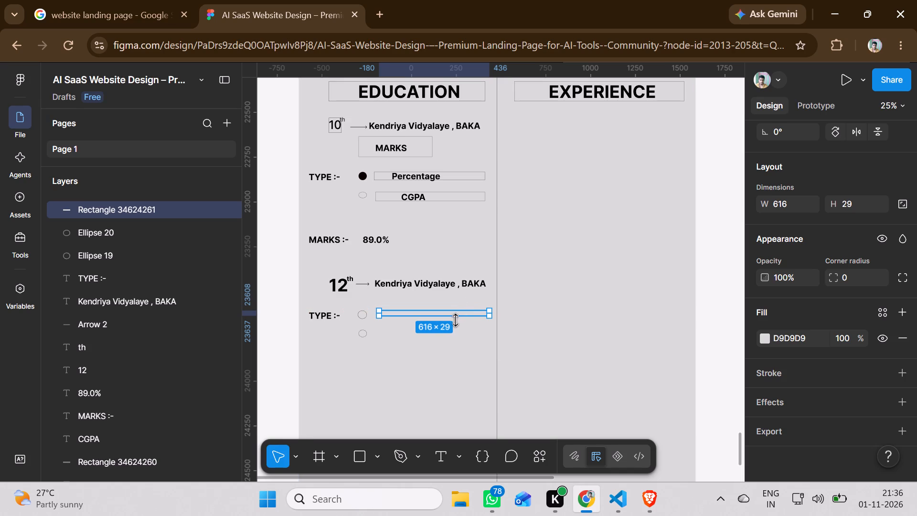
left_click_drag(456, 316, 456, 321)
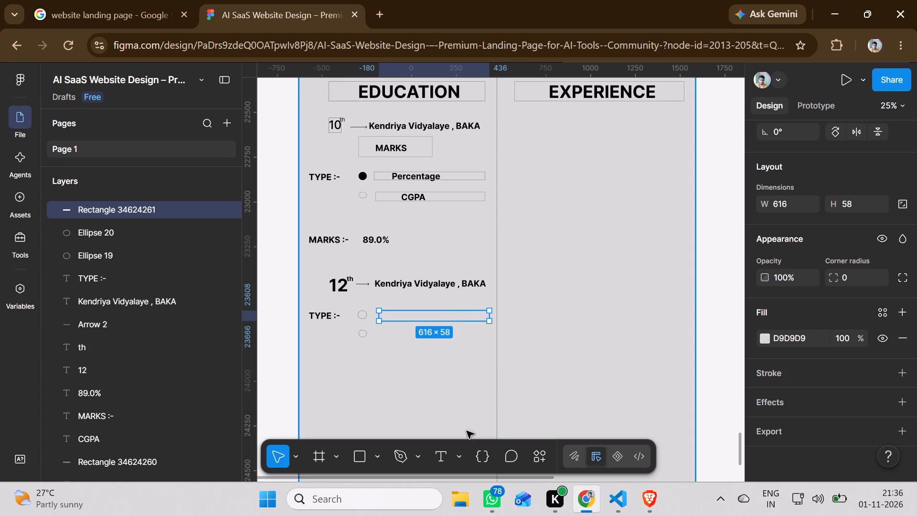
Add a text box about 572 × 58 reading "Percentage" beside the 12th entry's first bullet, aligned with the 10th entry's Percentage label.
left_click(445, 455)
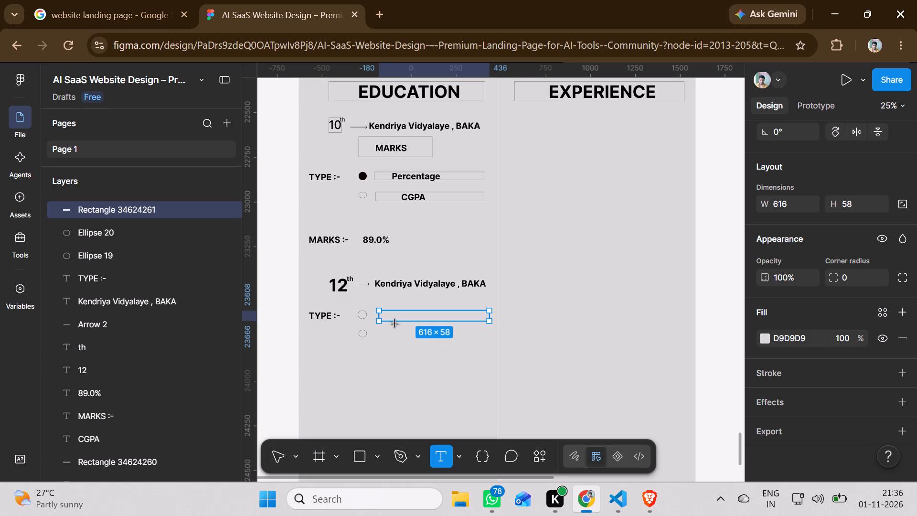
left_click_drag(380, 310, 454, 320)
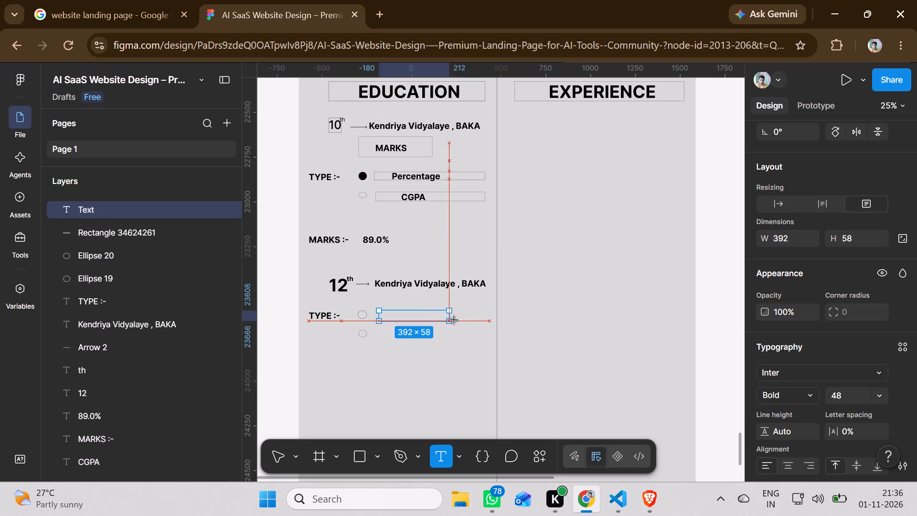
left_click_drag(454, 320, 481, 322)
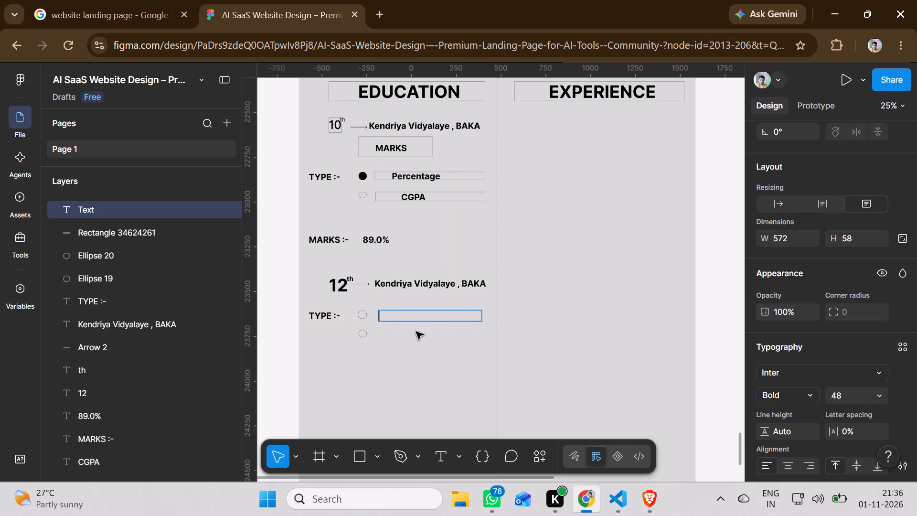
key("shift+p")
type("ercen")
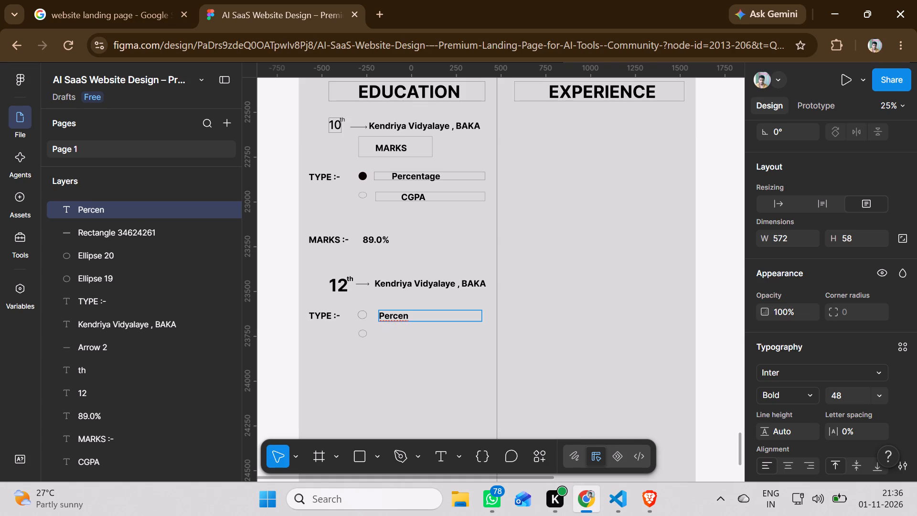
type("tage")
left_click(418, 364)
left_click_drag(403, 316, 416, 316)
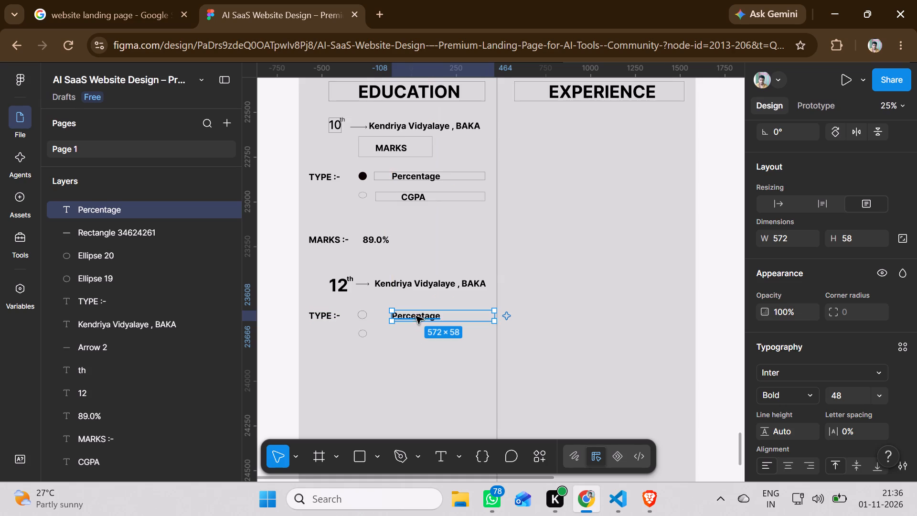
left_click(405, 375)
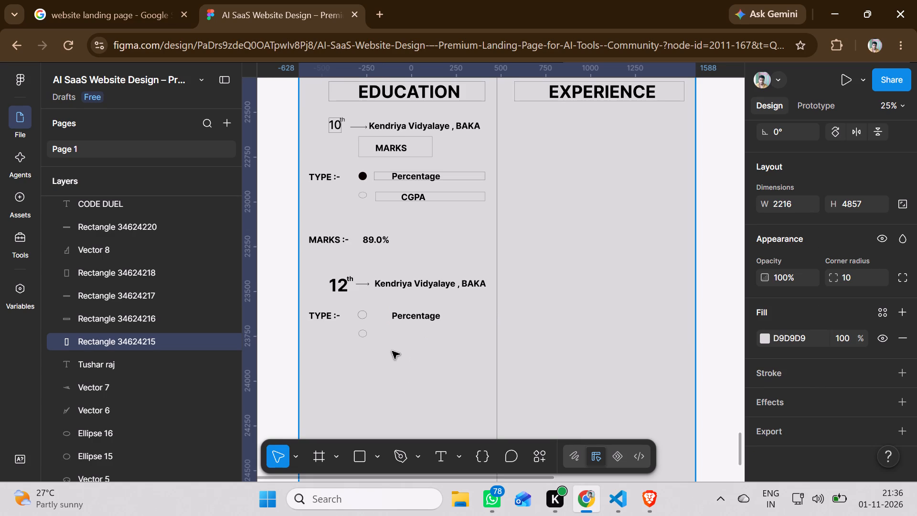
Add a text box about 320 × 68 reading "CGPA" beside the 12th entry's second bullet.
left_click(363, 458)
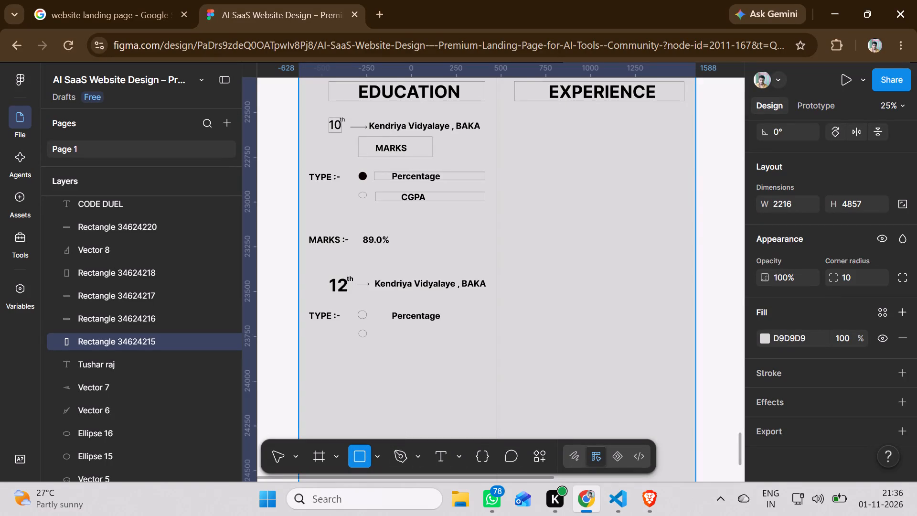
left_click(448, 457)
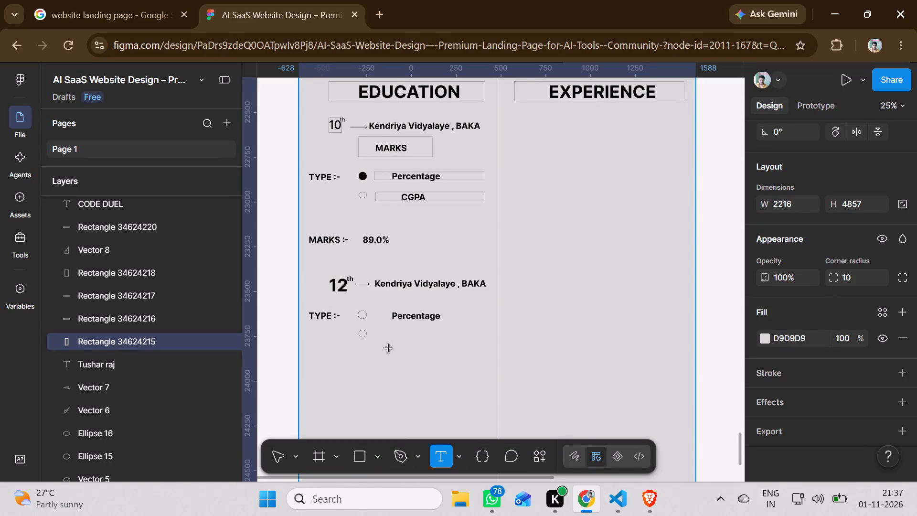
left_click_drag(393, 330, 440, 344)
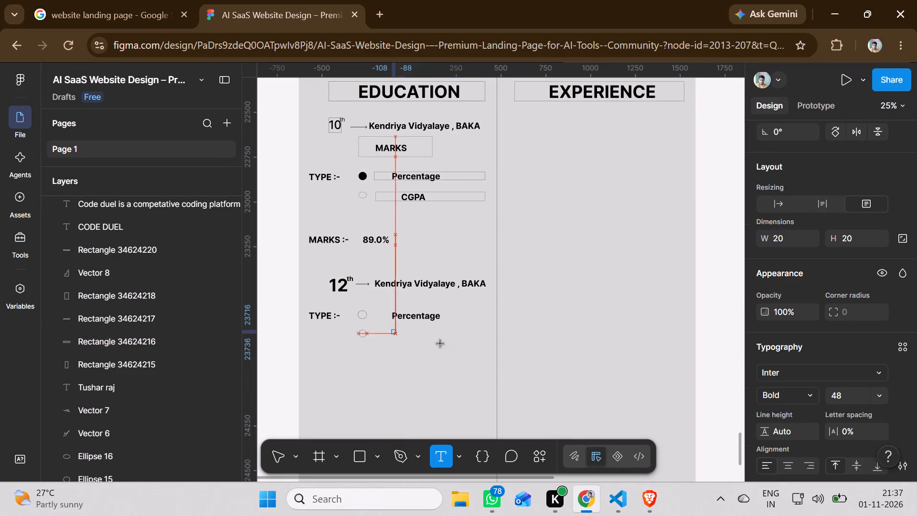
left_click_drag(440, 344, 465, 341)
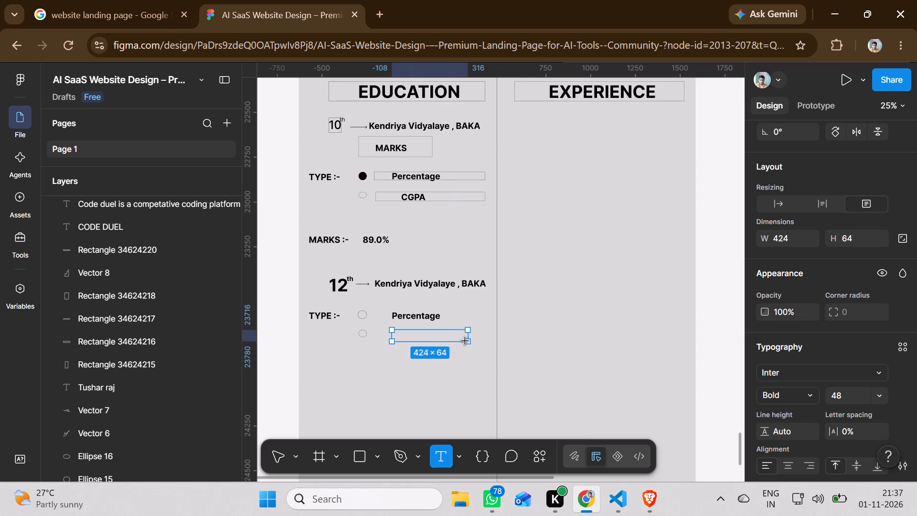
left_click_drag(465, 341, 449, 340)
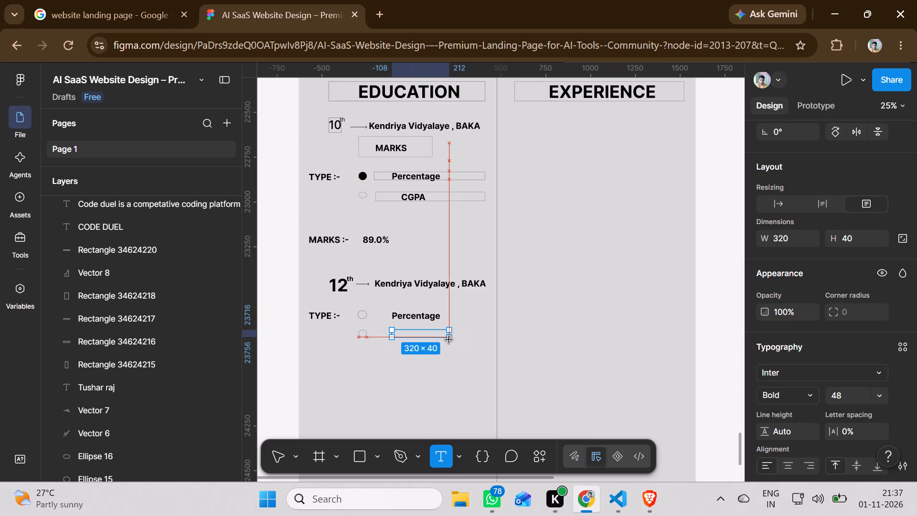
left_click_drag(449, 340, 450, 342)
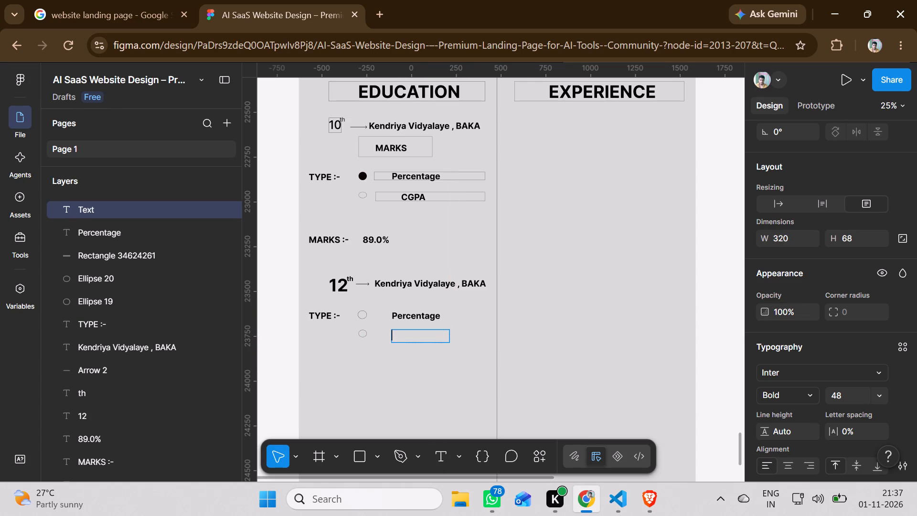
type("CGPA")
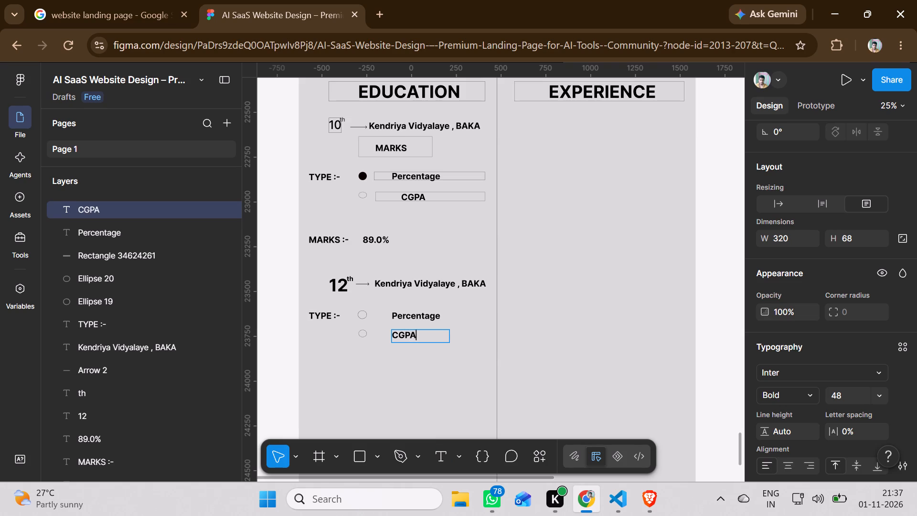
left_click(416, 351)
Move the 12th entry's CGPA text to about X -32, Y 23710, level with the second bullet.
left_click_drag(403, 334, 409, 333)
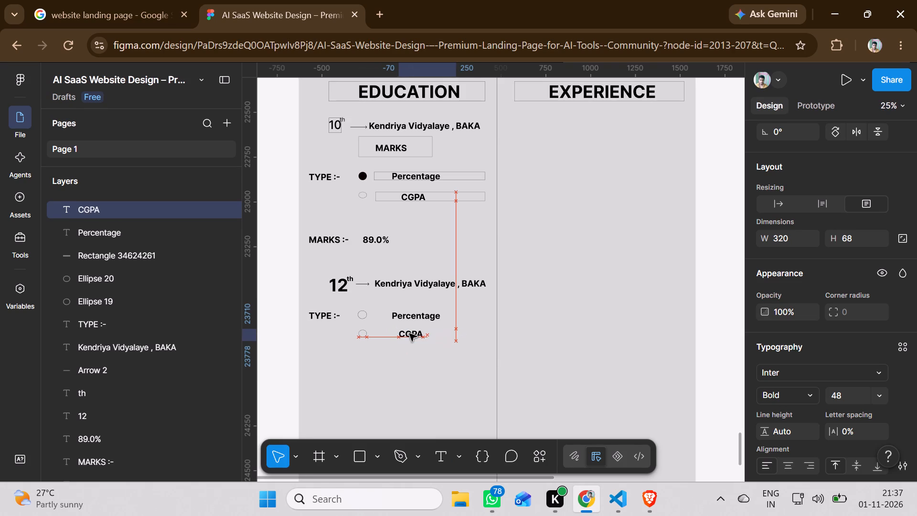
left_click_drag(409, 333, 416, 331)
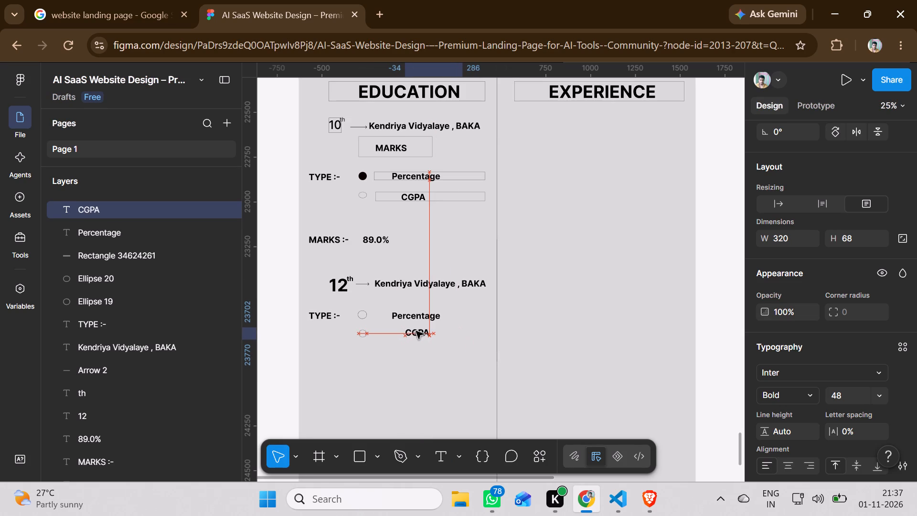
left_click_drag(416, 331, 416, 334)
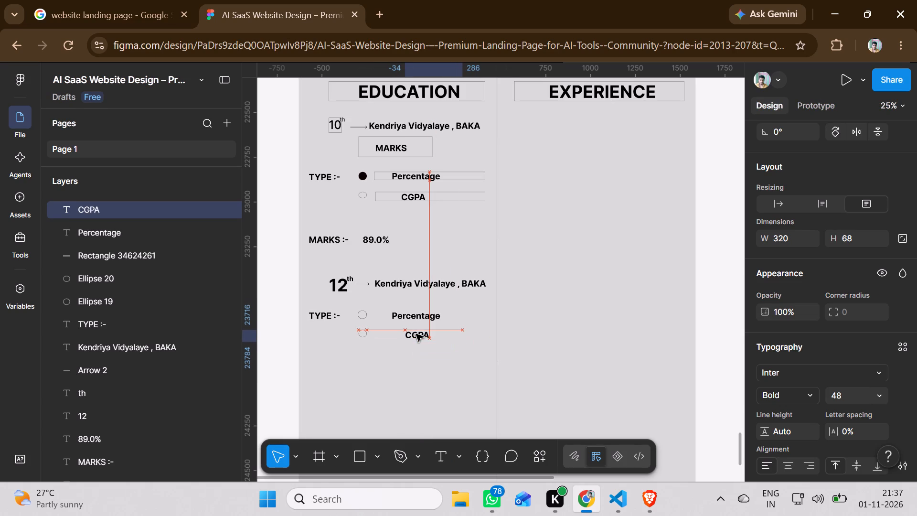
left_click_drag(416, 334, 417, 333)
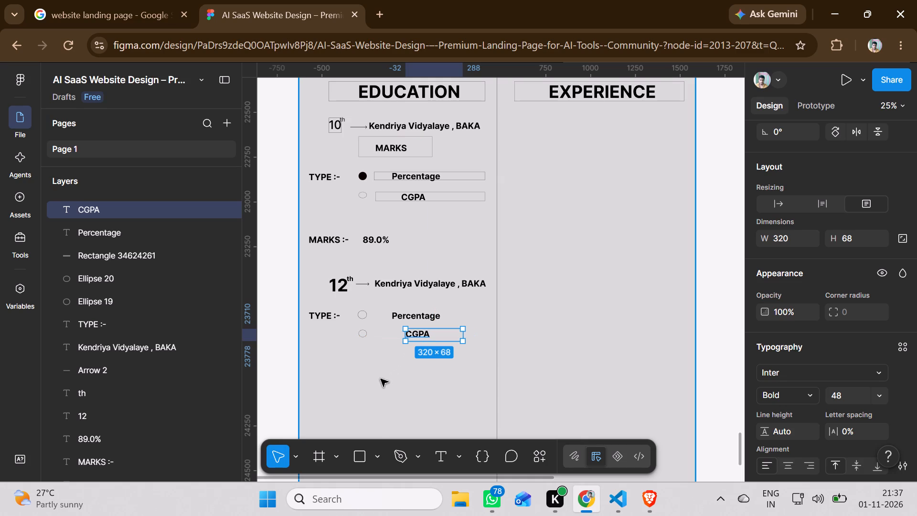
left_click(381, 379)
Fill the bullet beside the 12th entry's Percentage option with a near-black colour, like the 10th entry's selected bullet.
left_click(361, 316)
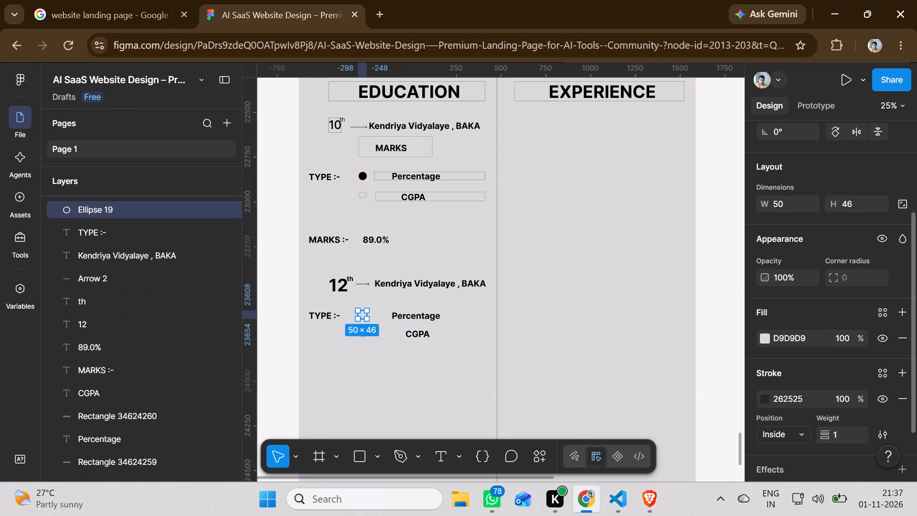
left_click(764, 337)
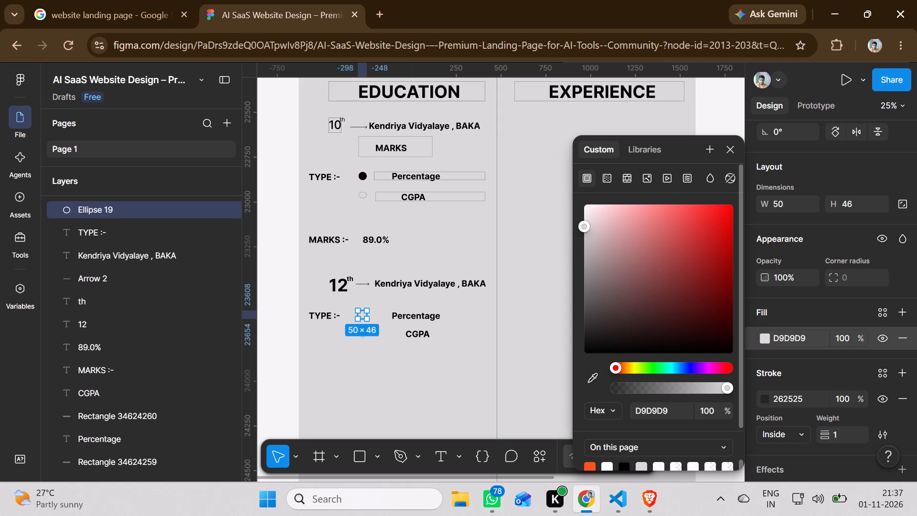
left_click(596, 345)
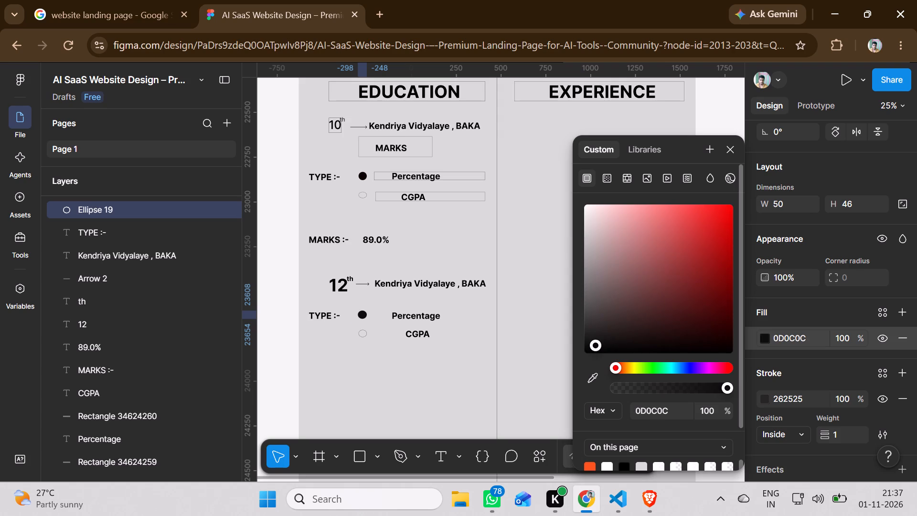
left_click(720, 345)
left_click(426, 386)
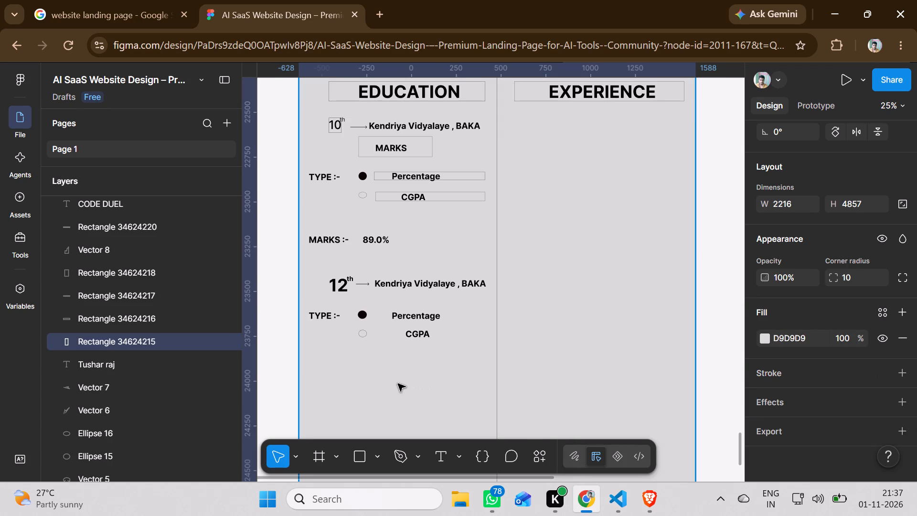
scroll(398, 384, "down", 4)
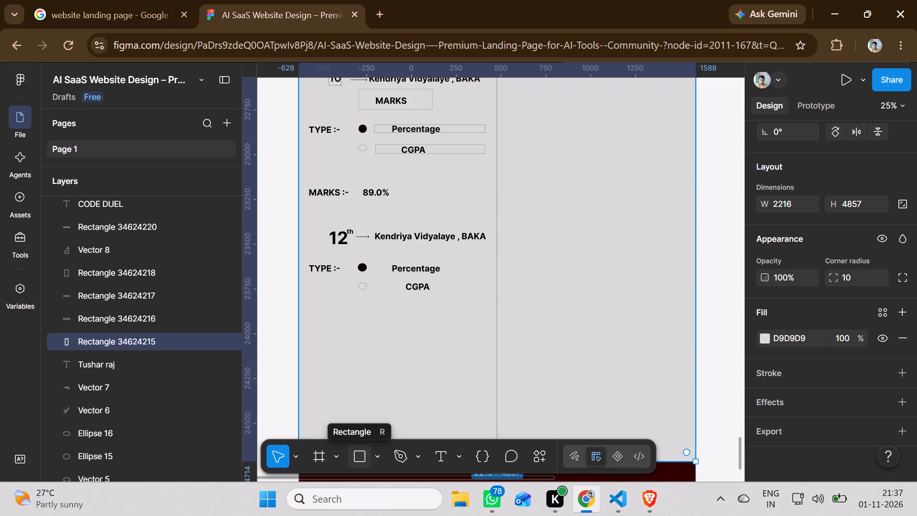
Add a text box about 232 × 64 reading "TYPE:-" below the 12th entry's type options, then narrow the box around its text.
left_click(437, 455)
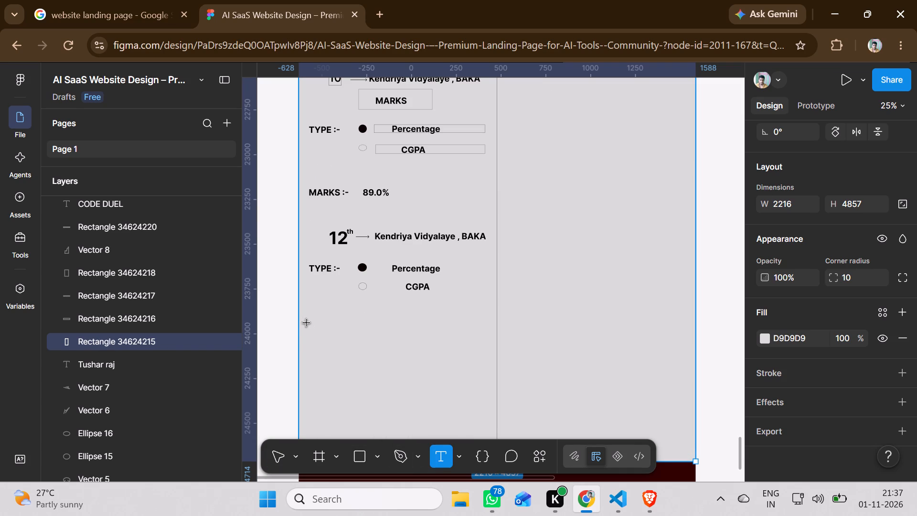
left_click_drag(307, 310, 336, 317)
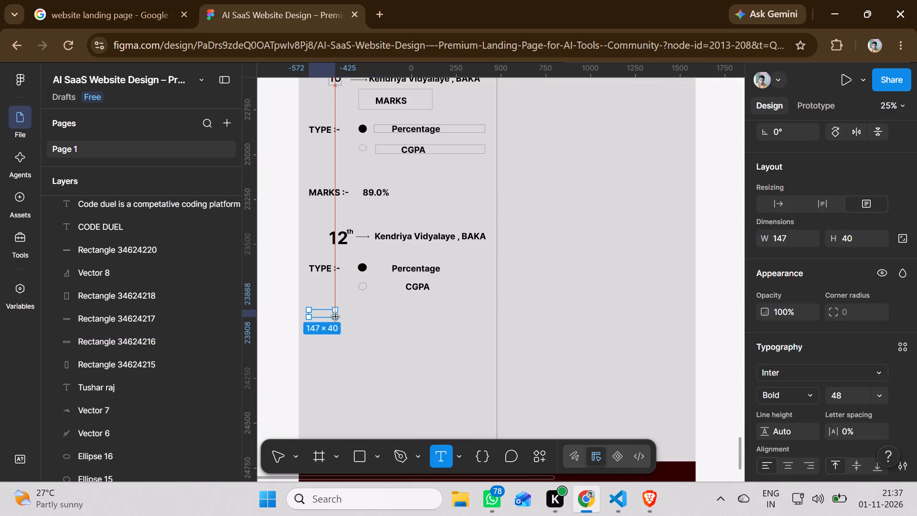
left_click_drag(336, 317, 352, 321)
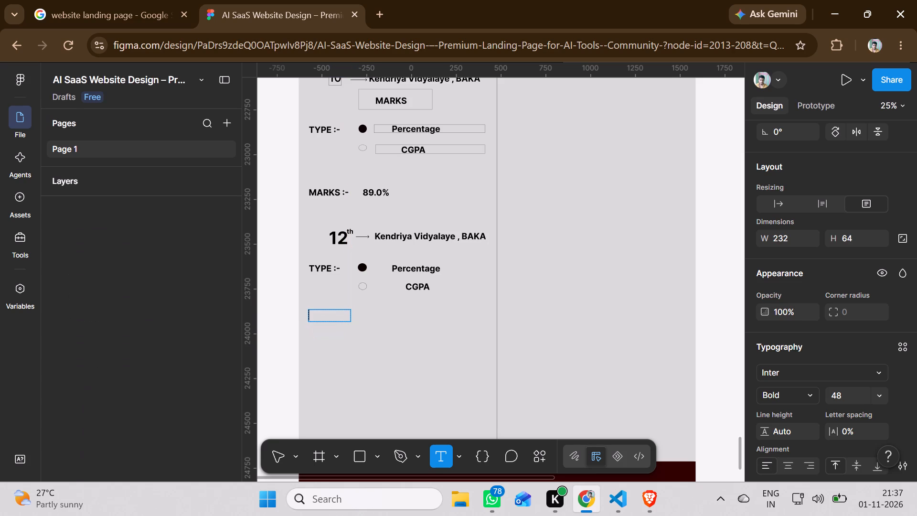
type("TYPE")
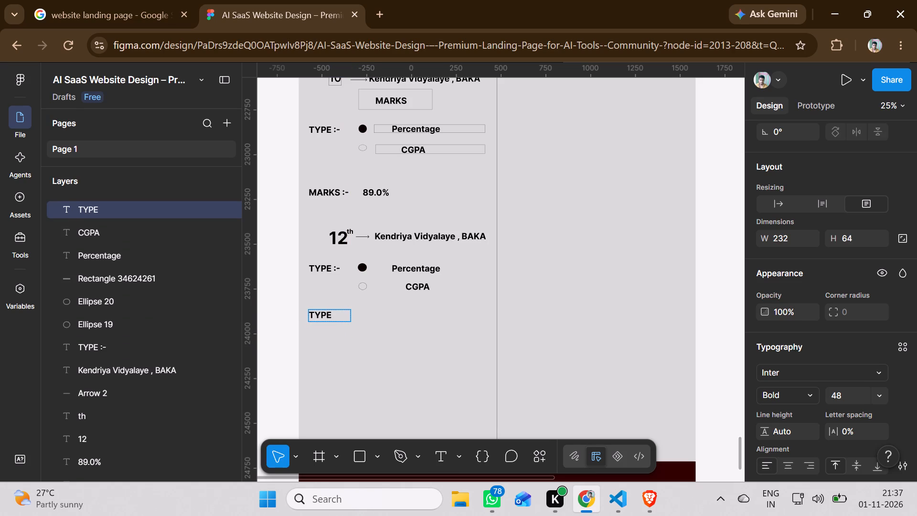
type(":-")
left_click(346, 327)
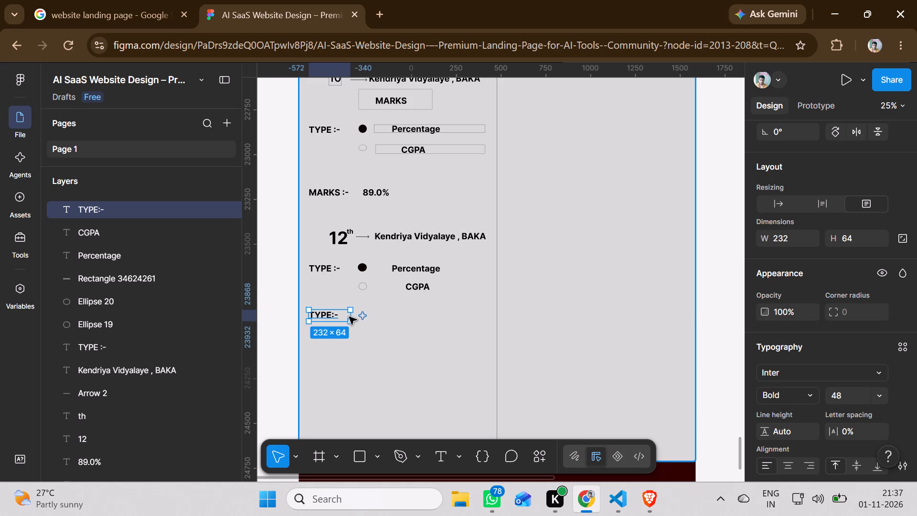
left_click_drag(350, 314, 342, 312)
left_click(353, 362)
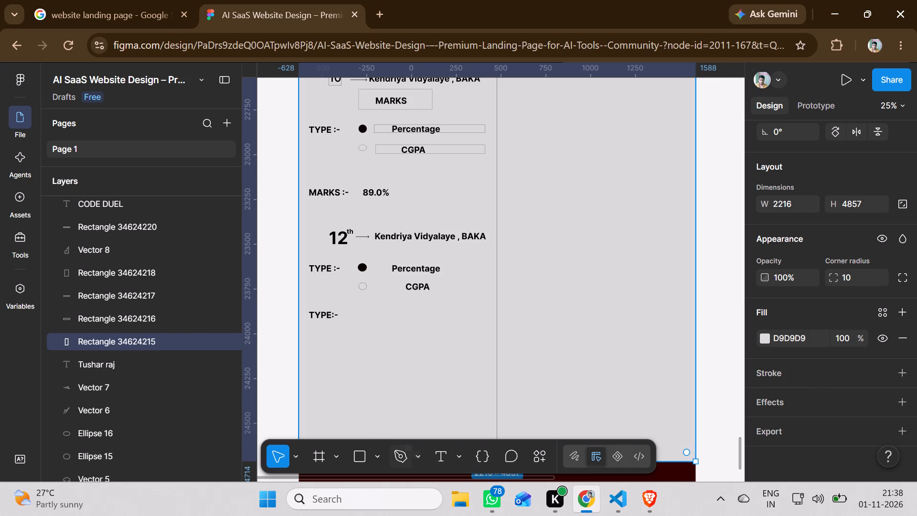
Add a text box about 253 × 64 reading "90%" beside the 12th entry's lower TYPE:- label, then narrow the box around its text.
left_click(438, 455)
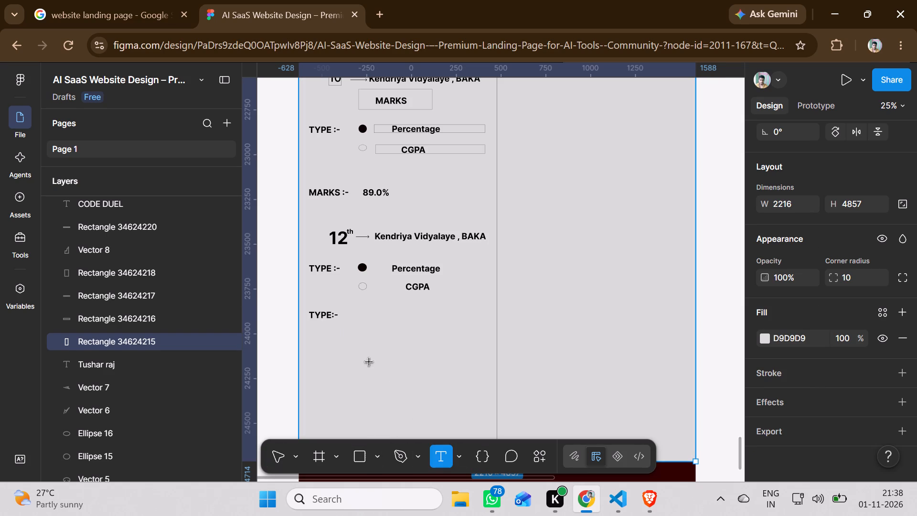
left_click_drag(353, 309, 393, 319)
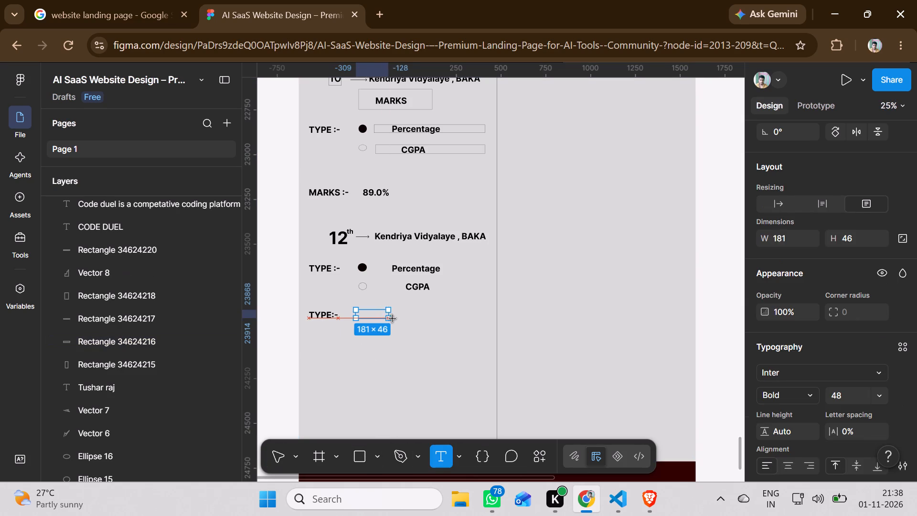
left_click_drag(393, 319, 401, 322)
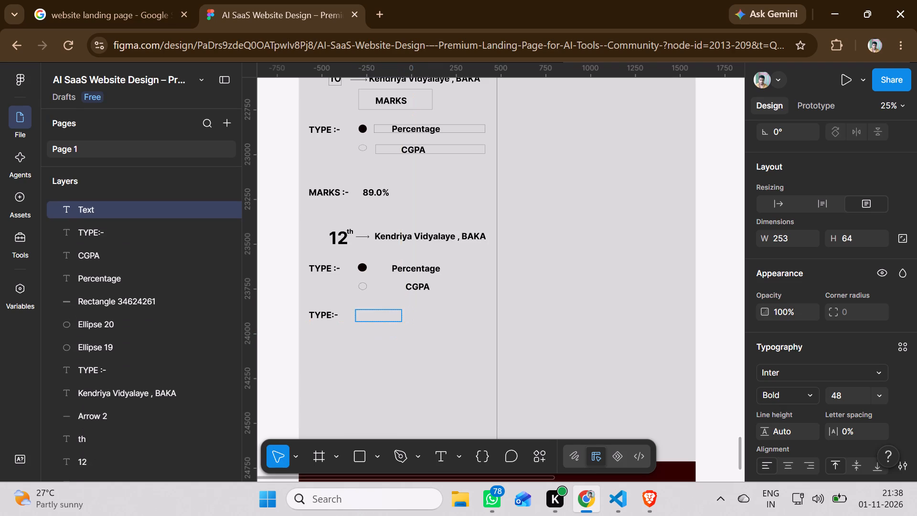
type("90")
key("shift+percent")
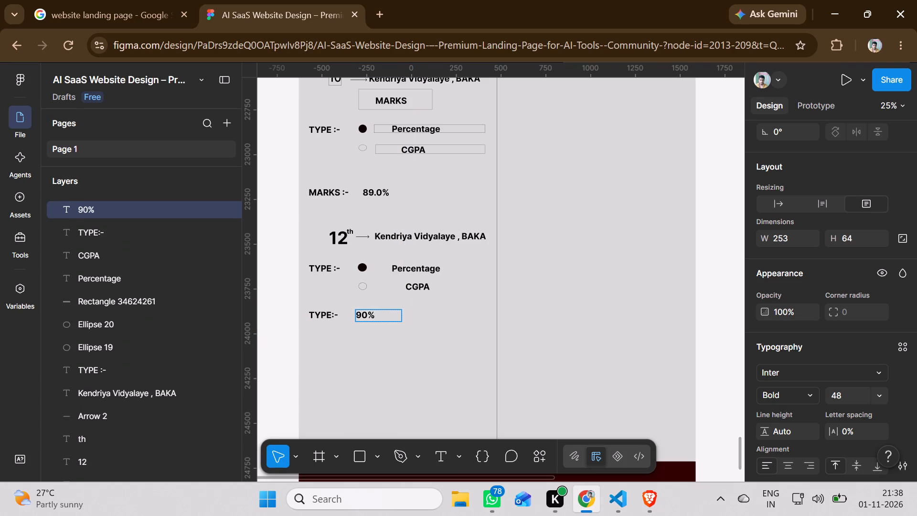
left_click(394, 330)
left_click_drag(401, 316, 400, 315)
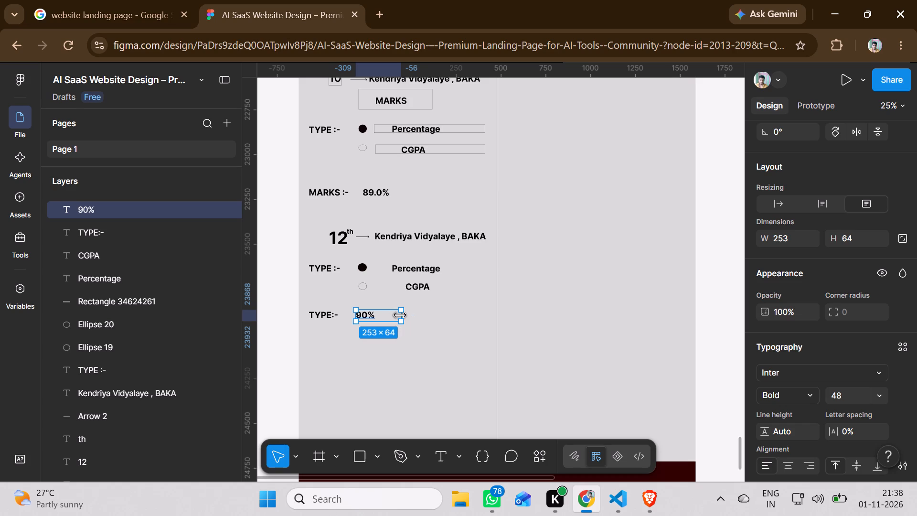
left_click_drag(400, 315, 377, 316)
left_click(383, 354)
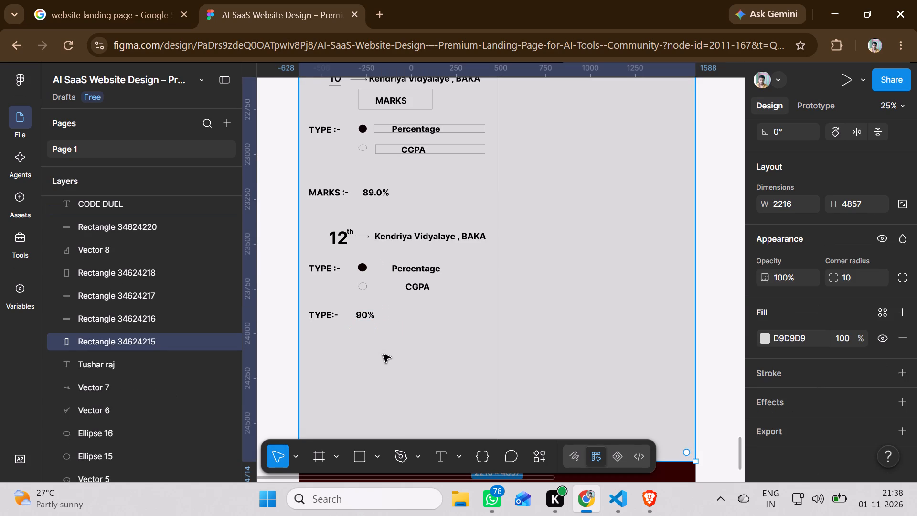
Move the dark red bar below the grey background down about 550 px, keeping its side edges aligned with the background.
scroll(383, 355, "up", 3)
scroll(383, 355, "down", 5)
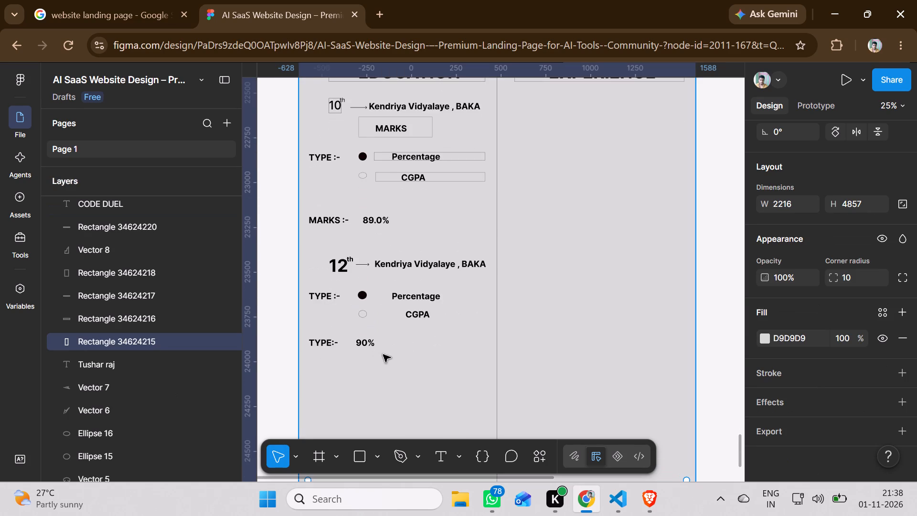
scroll(383, 355, "down", 3)
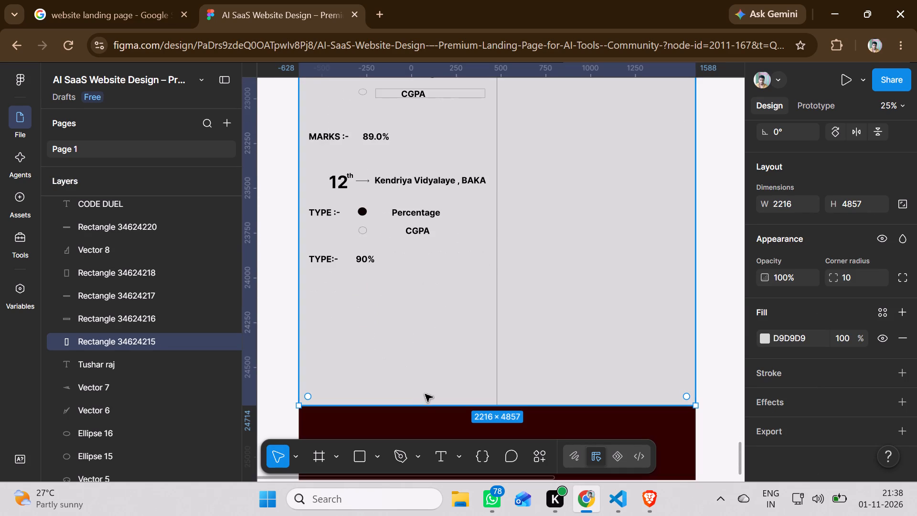
scroll(446, 361, "down", 4)
left_click_drag(457, 296, 463, 391)
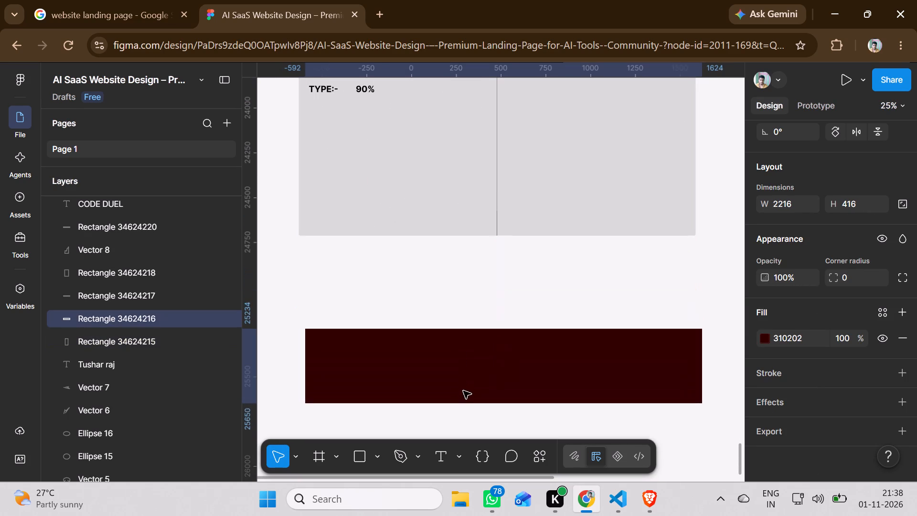
left_click_drag(463, 391, 457, 394)
Extend the grey background rectangle downward to a height of 5405 so it meets the dark red bar.
left_click(517, 223)
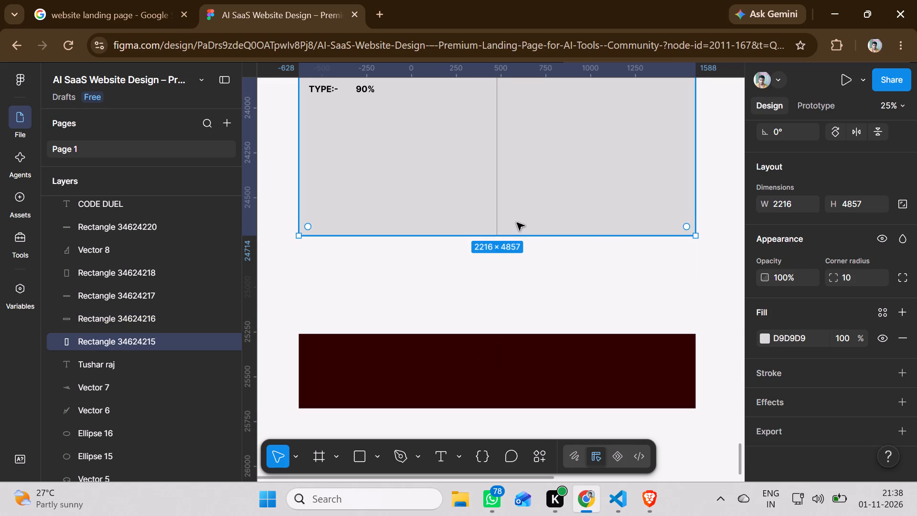
left_click_drag(512, 239, 512, 336)
Review the EDUCATION and EXPERIENCE columns and the extended background down to the dark red bar.
scroll(482, 325, "down", 1)
scroll(482, 325, "up", 1)
scroll(482, 325, "down", 1)
scroll(482, 325, "up", 3)
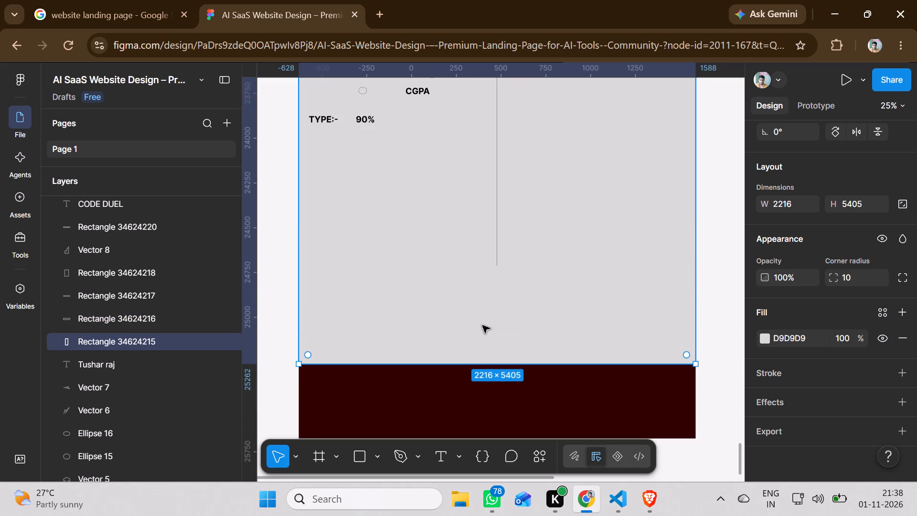
scroll(482, 325, "up", 4)
scroll(482, 325, "down", 1)
scroll(482, 325, "up", 10)
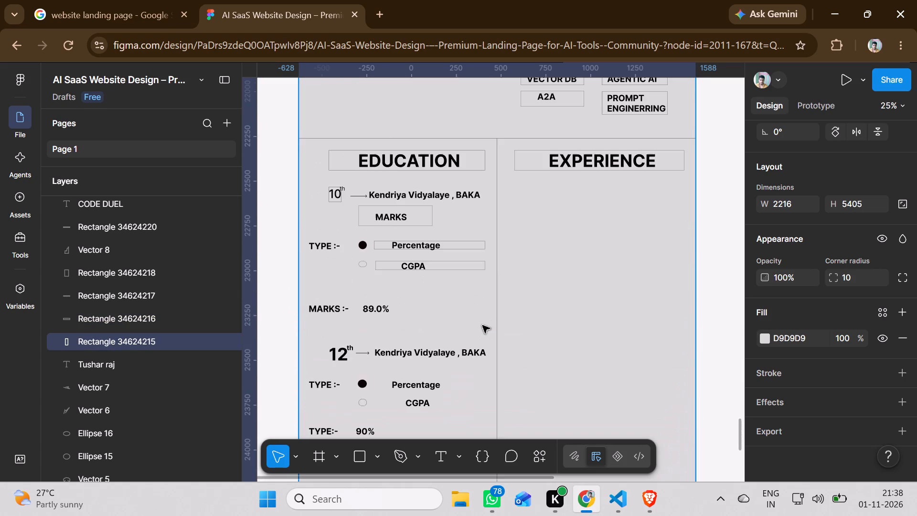
scroll(482, 325, "down", 2)
scroll(482, 325, "up", 1)
scroll(482, 325, "down", 5)
scroll(482, 325, "up", 1)
scroll(482, 325, "down", 3)
scroll(482, 325, "up", 2)
scroll(482, 325, "down", 4)
scroll(466, 391, "up", 7)
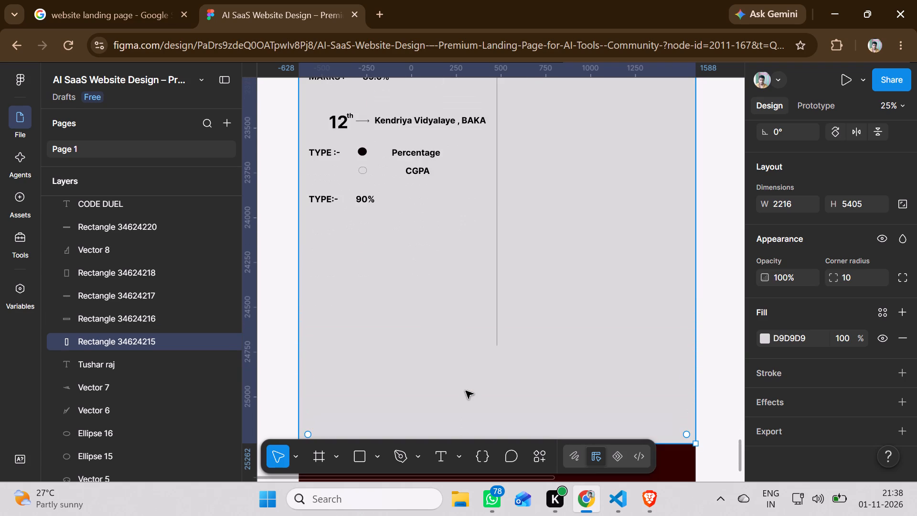
scroll(466, 391, "up", 4)
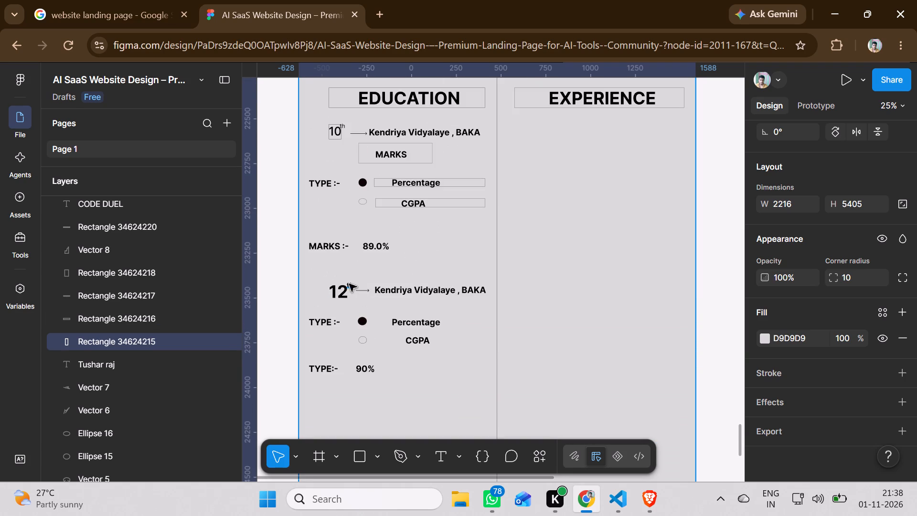
Group the 12th entry's number, school name, Percentage text and lower TYPE:- label, and move the group up to about Y 23392.
left_click(372, 289)
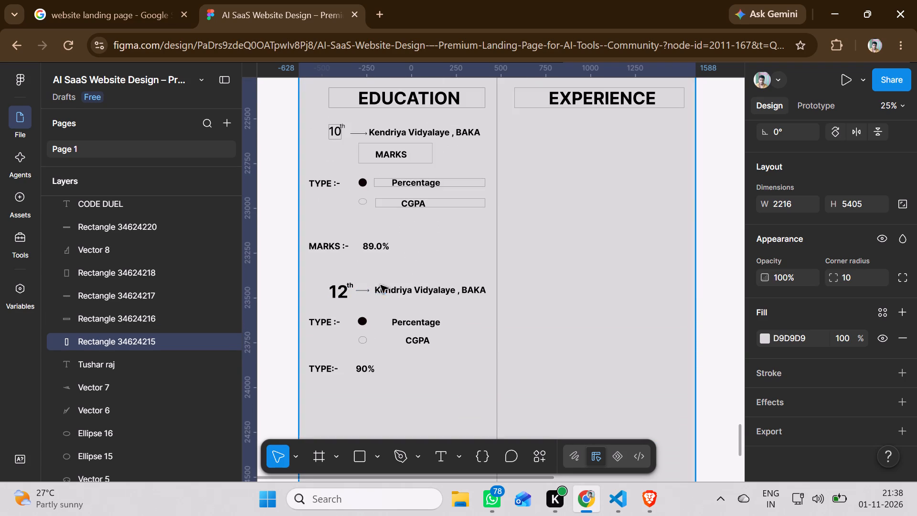
left_click(428, 279)
left_click(422, 287)
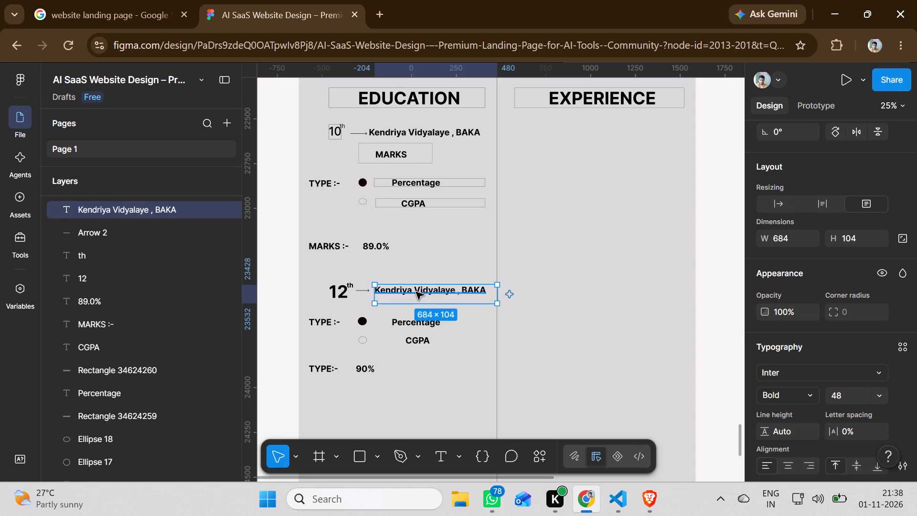
left_click(341, 296, "shift")
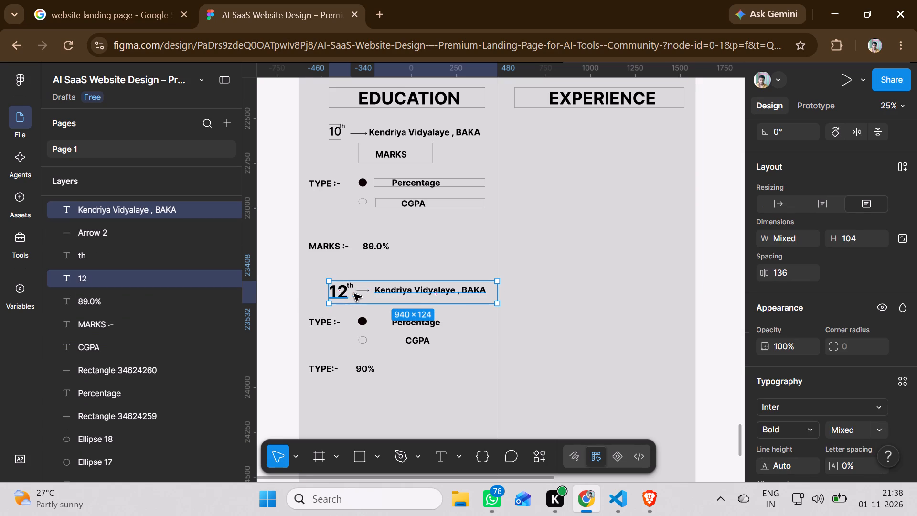
left_click(403, 321, "shift")
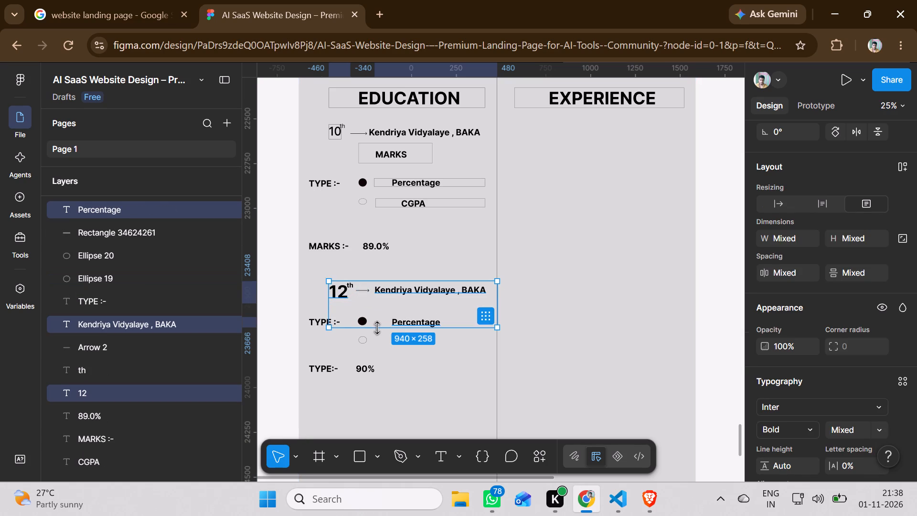
left_click(320, 321, "shift")
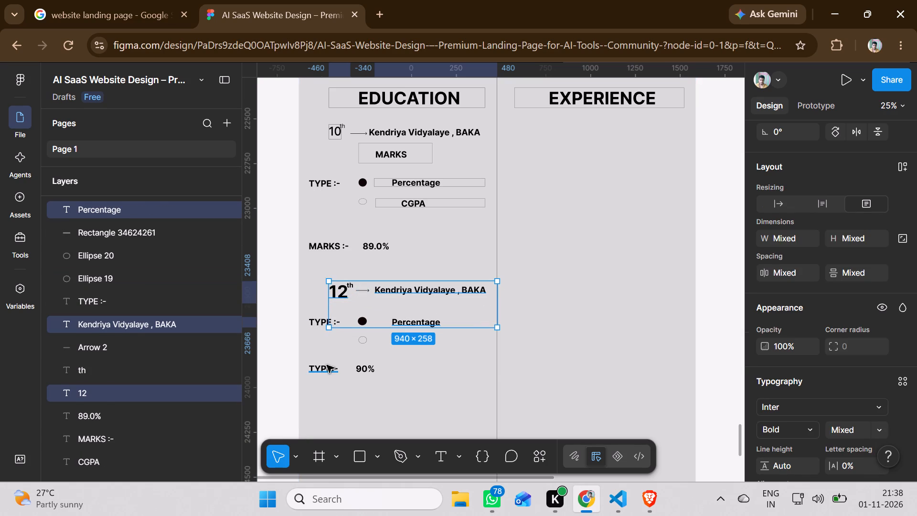
left_click(325, 371, "shift")
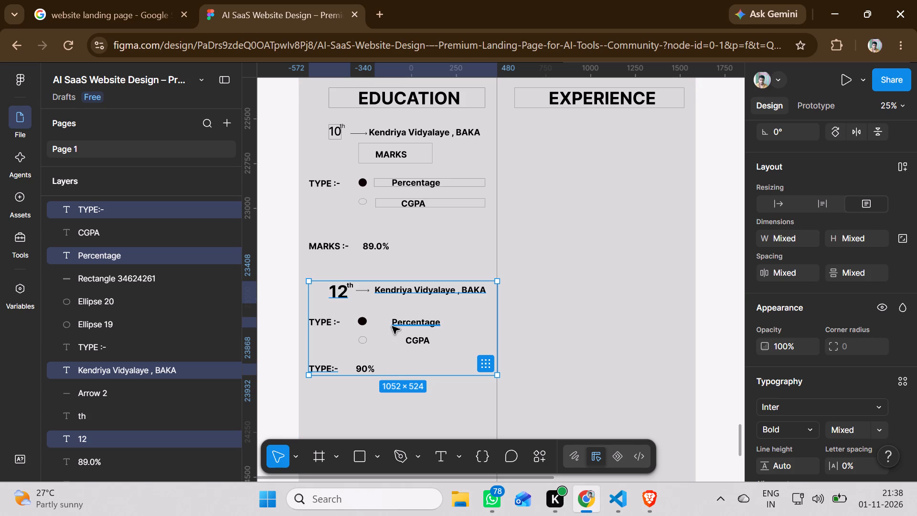
right_click(402, 312)
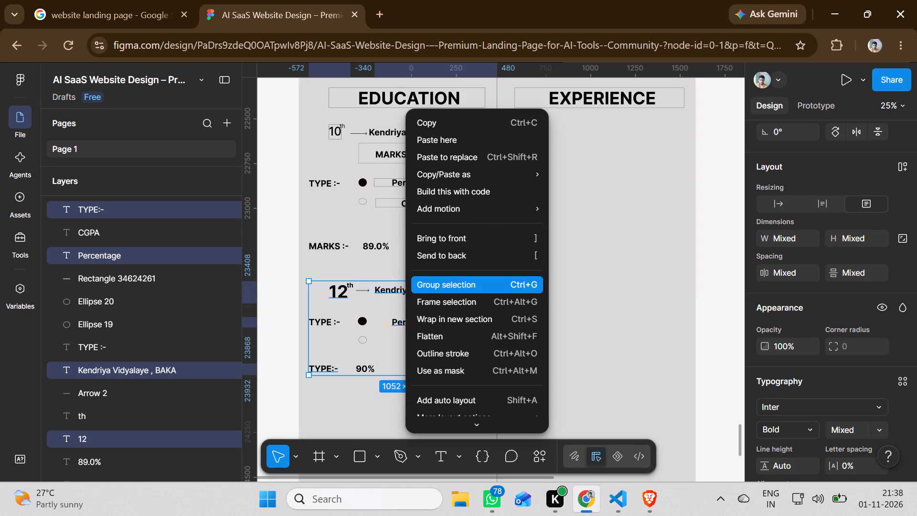
left_click(437, 281)
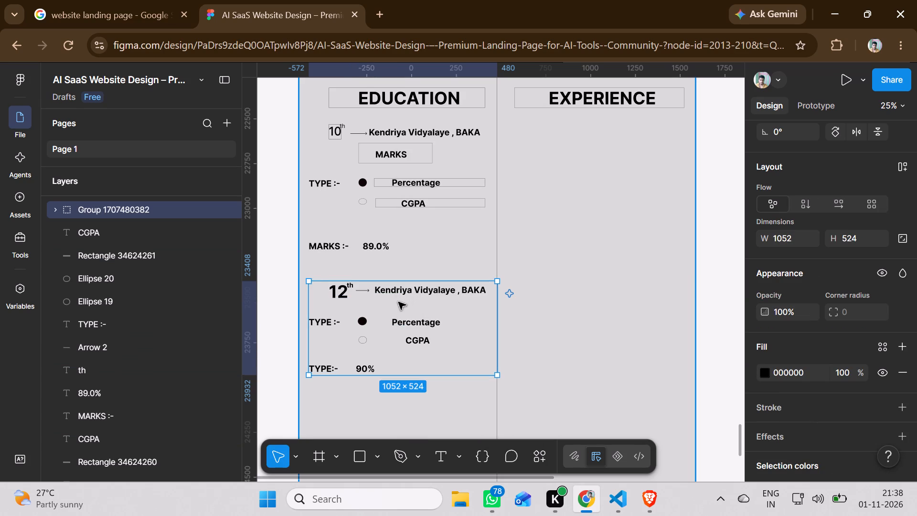
left_click(398, 301)
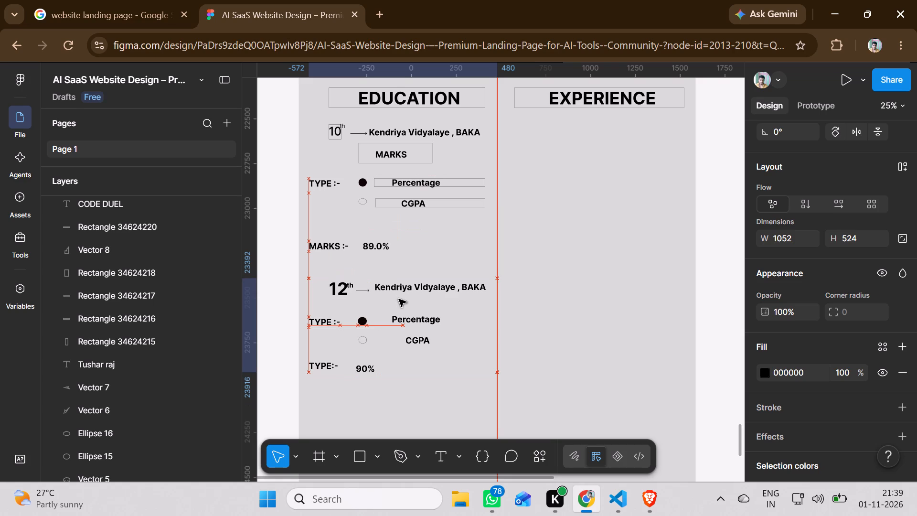
left_click(406, 248)
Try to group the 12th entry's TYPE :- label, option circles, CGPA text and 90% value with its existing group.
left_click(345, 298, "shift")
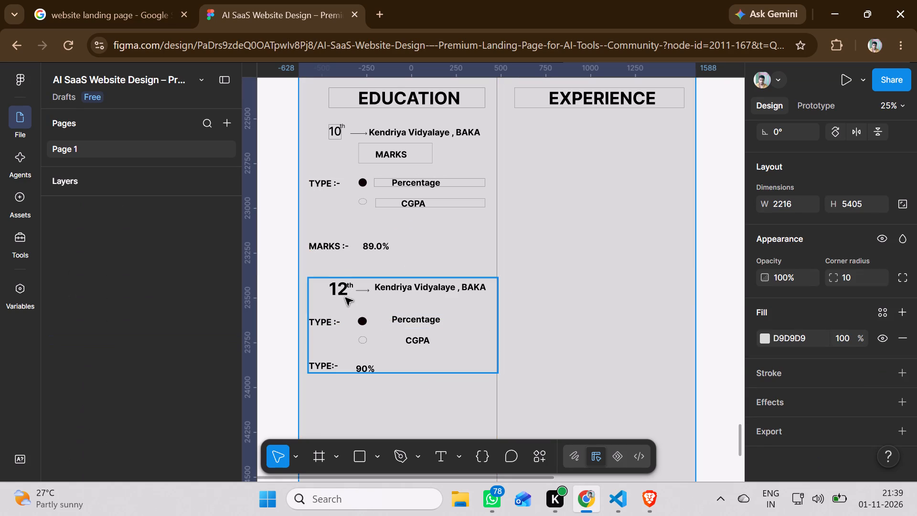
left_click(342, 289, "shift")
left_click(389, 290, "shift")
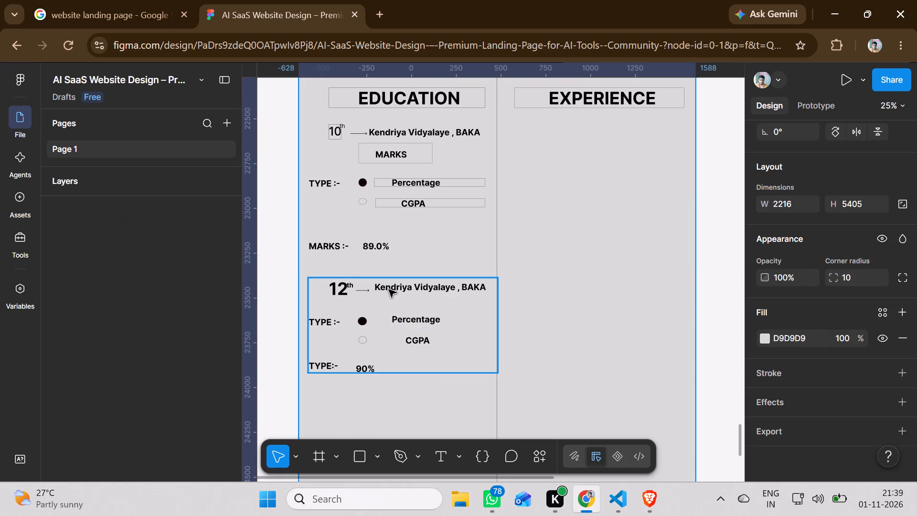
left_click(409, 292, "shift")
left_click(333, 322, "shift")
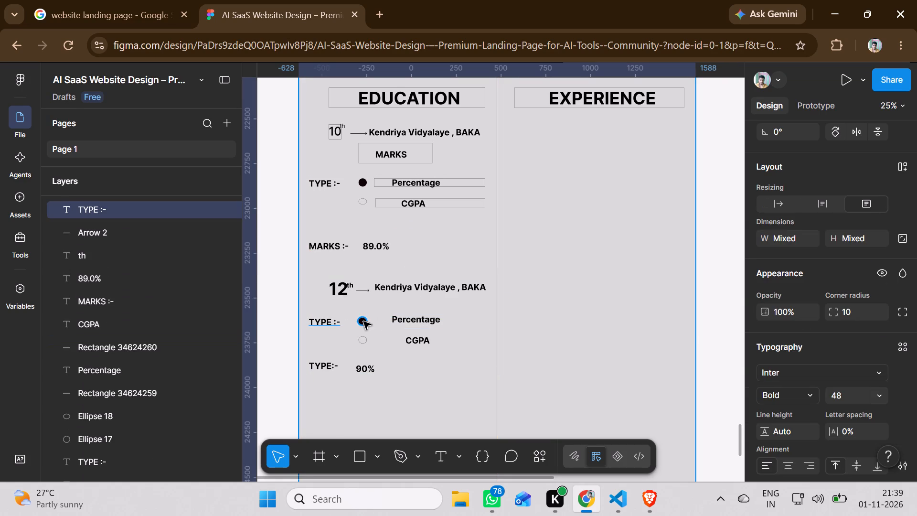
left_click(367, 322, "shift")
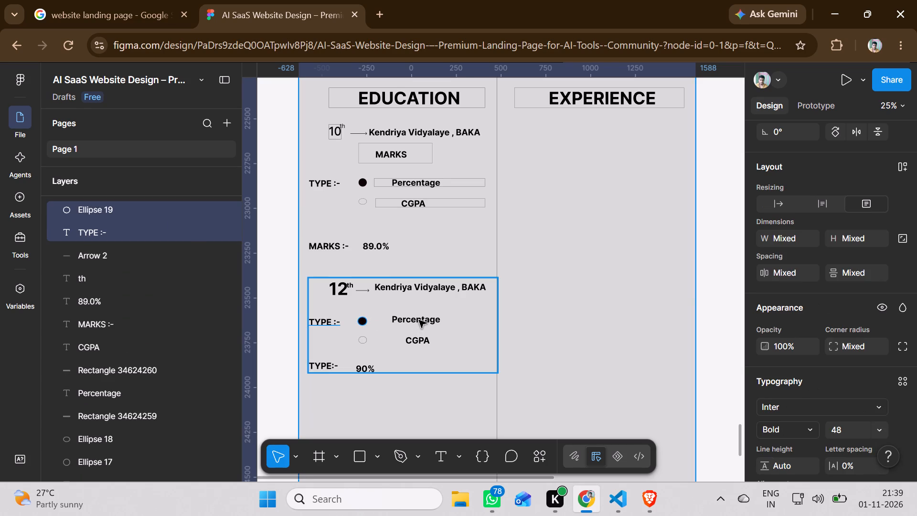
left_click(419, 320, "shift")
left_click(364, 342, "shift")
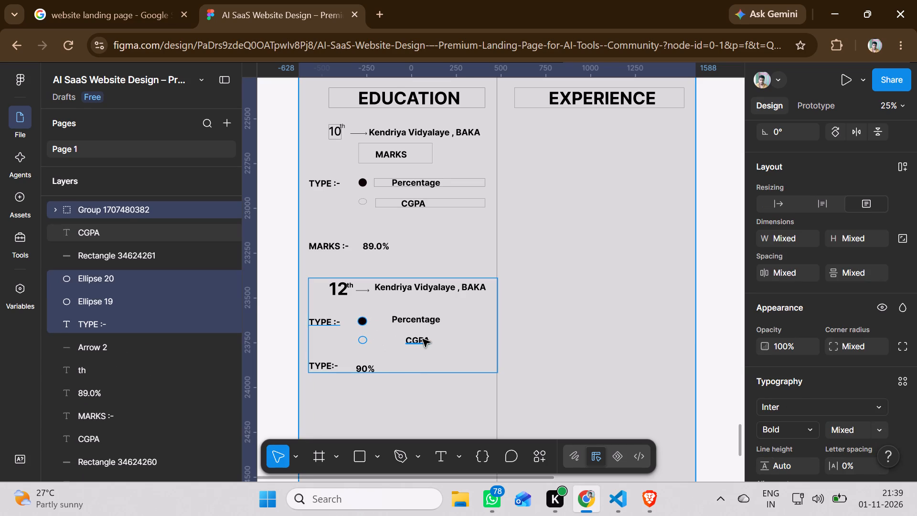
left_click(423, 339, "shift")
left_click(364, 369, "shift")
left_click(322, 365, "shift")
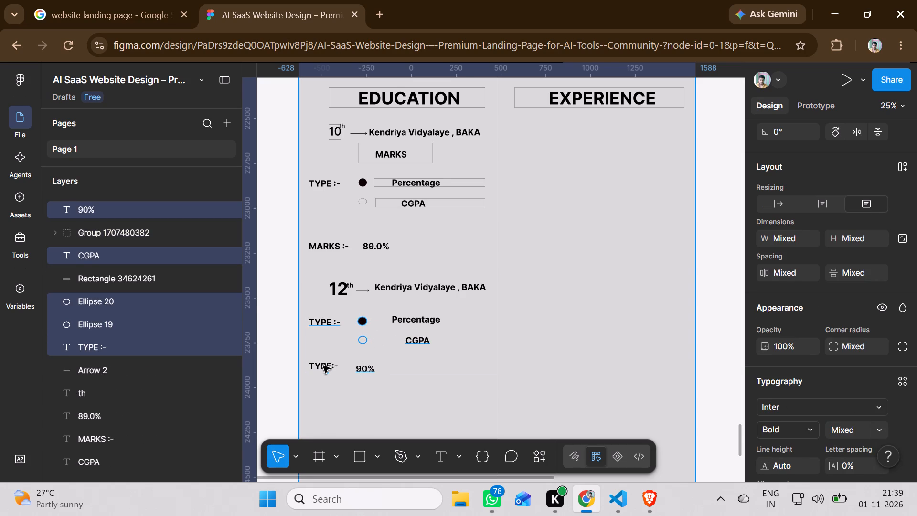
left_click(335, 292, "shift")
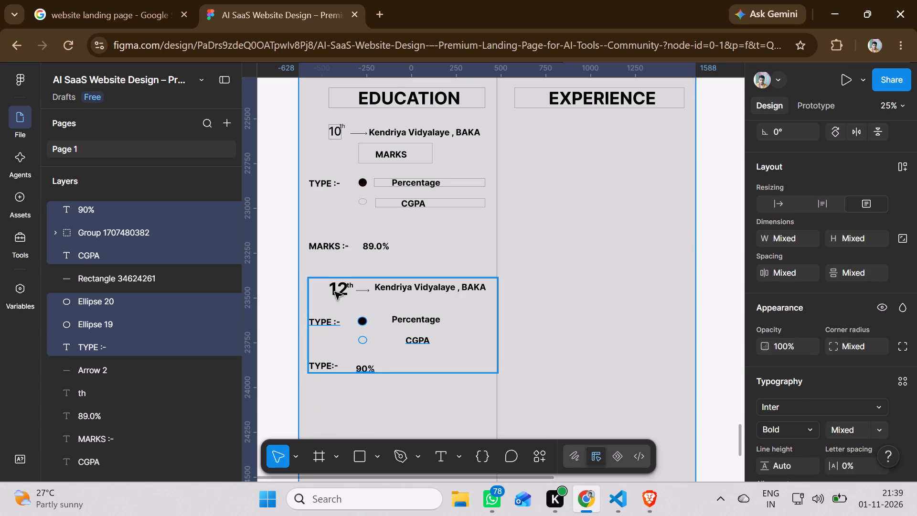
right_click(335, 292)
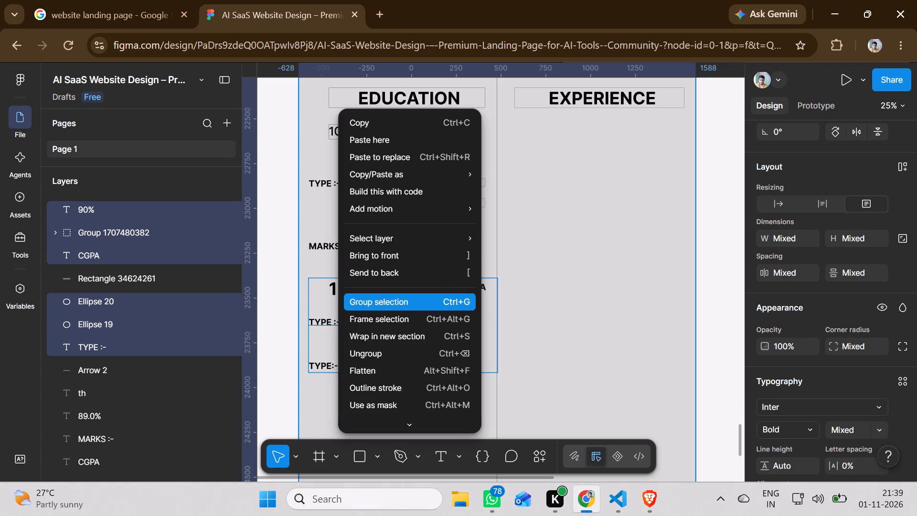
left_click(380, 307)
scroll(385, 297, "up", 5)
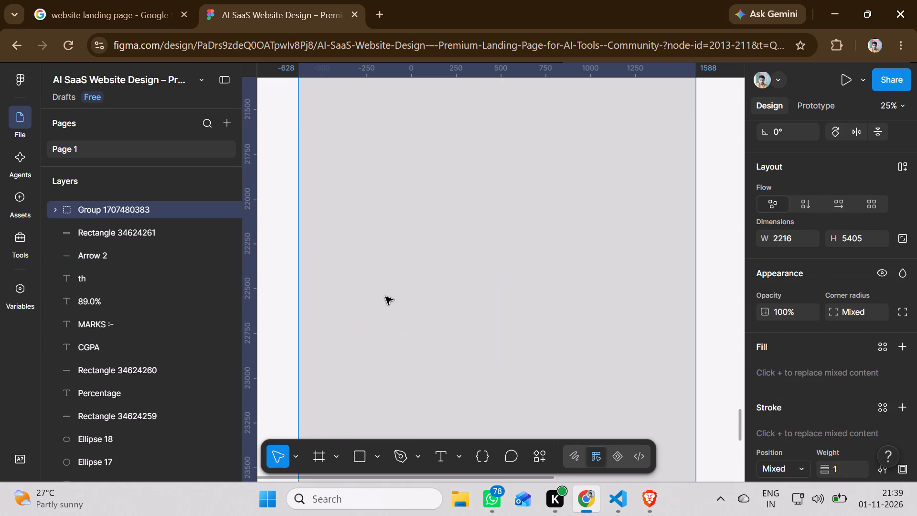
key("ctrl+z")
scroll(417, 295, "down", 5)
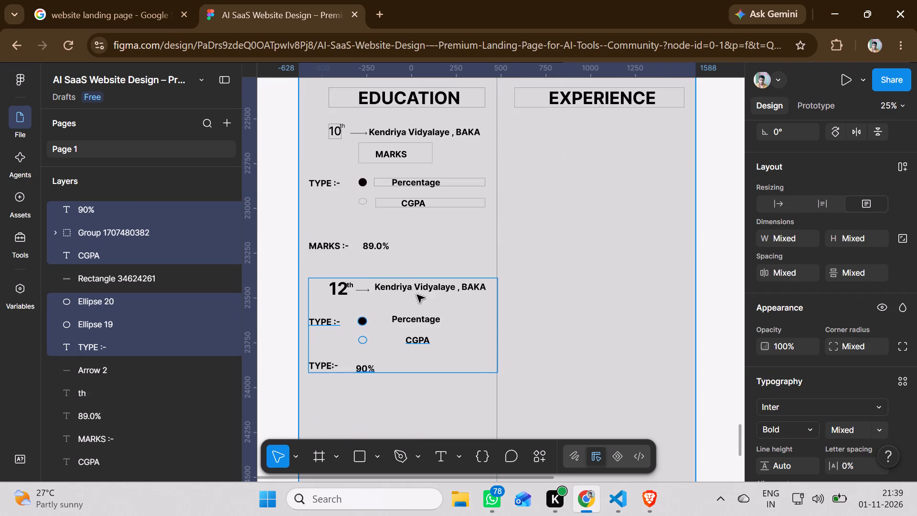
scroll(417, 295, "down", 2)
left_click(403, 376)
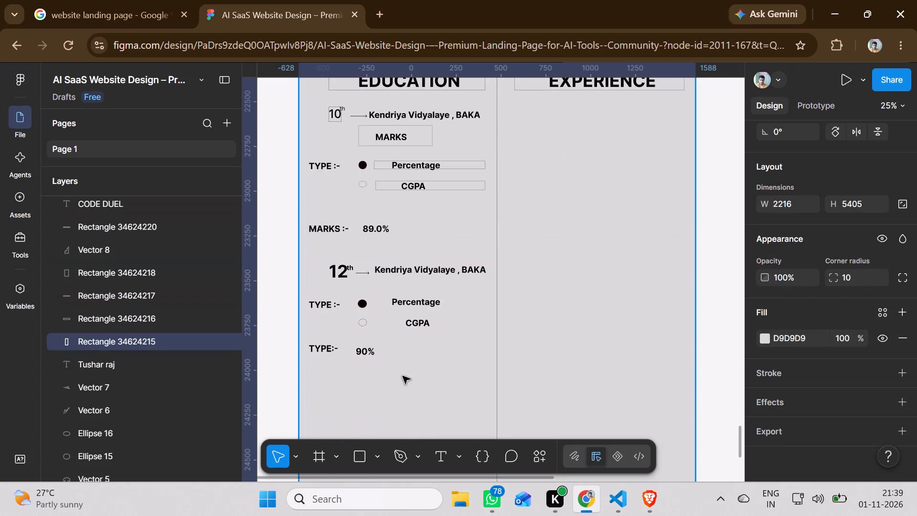
Draw a rectangle about 893 × 88 over the 10th entry's number and school name row under EDUCATION.
scroll(403, 376, "up", 2)
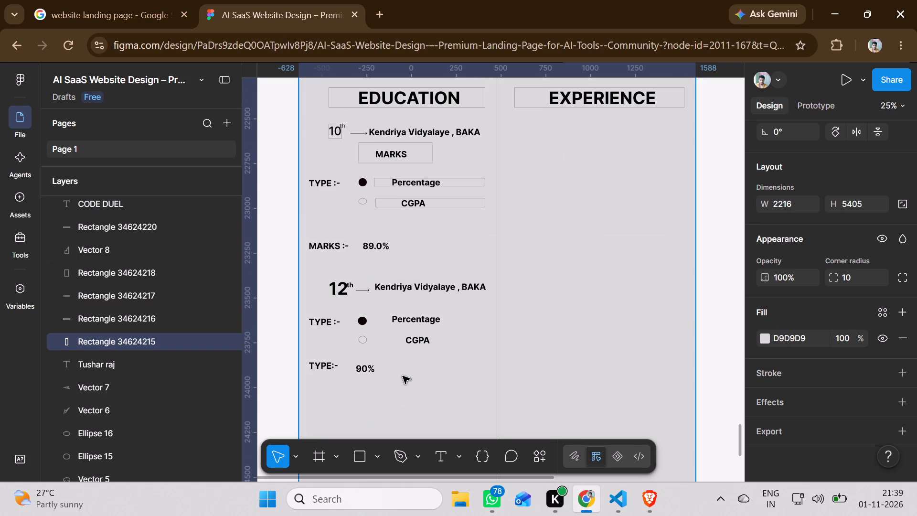
scroll(403, 376, "down", 5)
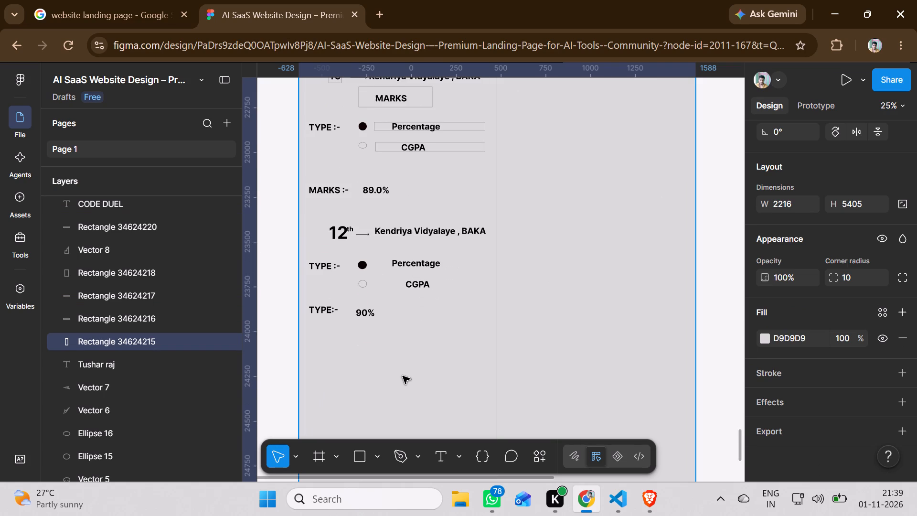
scroll(396, 375, "down", 4)
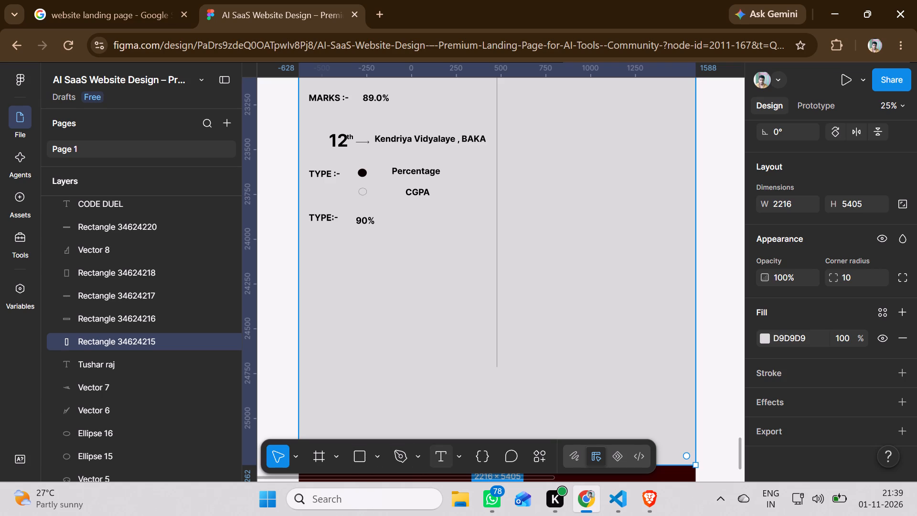
left_click(365, 458)
scroll(405, 295, "up", 1)
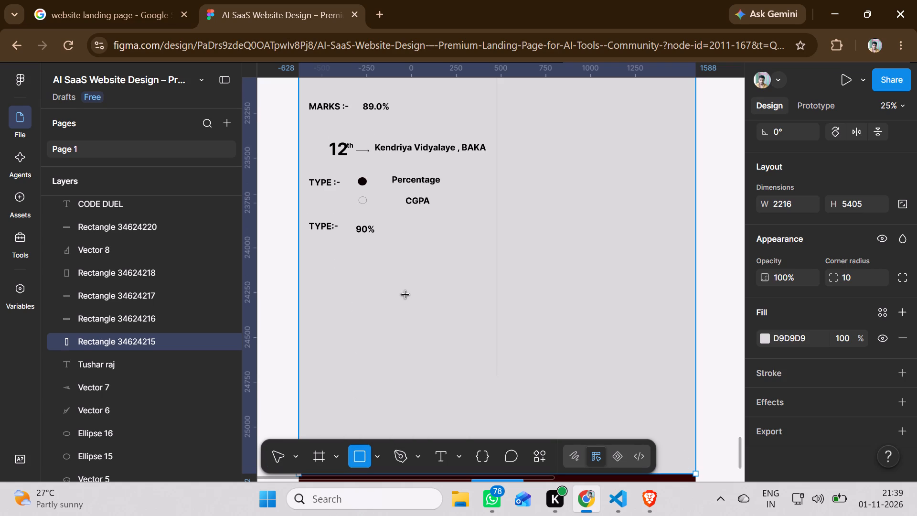
scroll(405, 295, "down", 1)
scroll(405, 295, "up", 1)
scroll(405, 295, "down", 1)
scroll(405, 295, "up", 11)
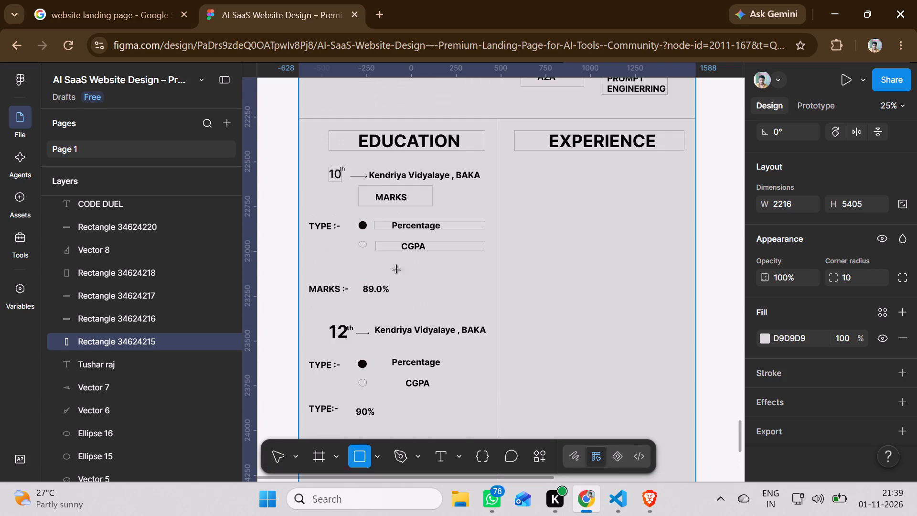
left_click_drag(323, 164, 394, 180)
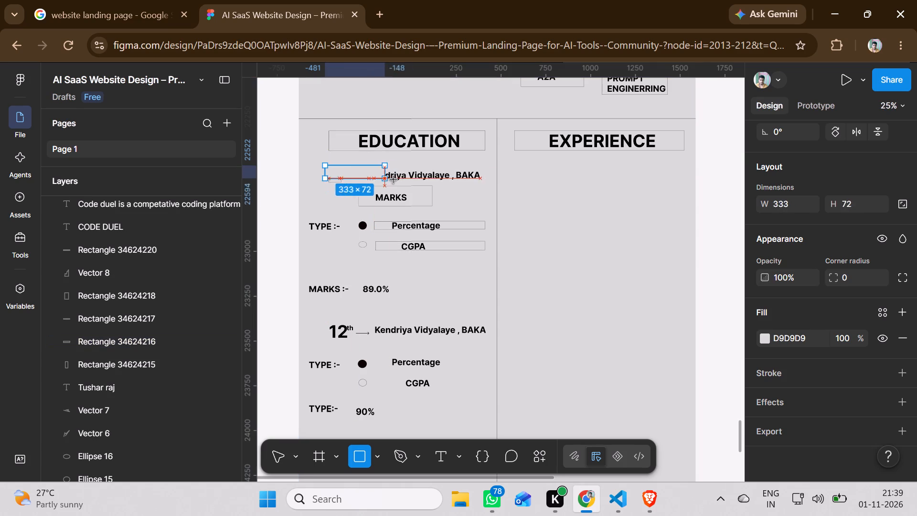
left_click_drag(394, 180, 488, 185)
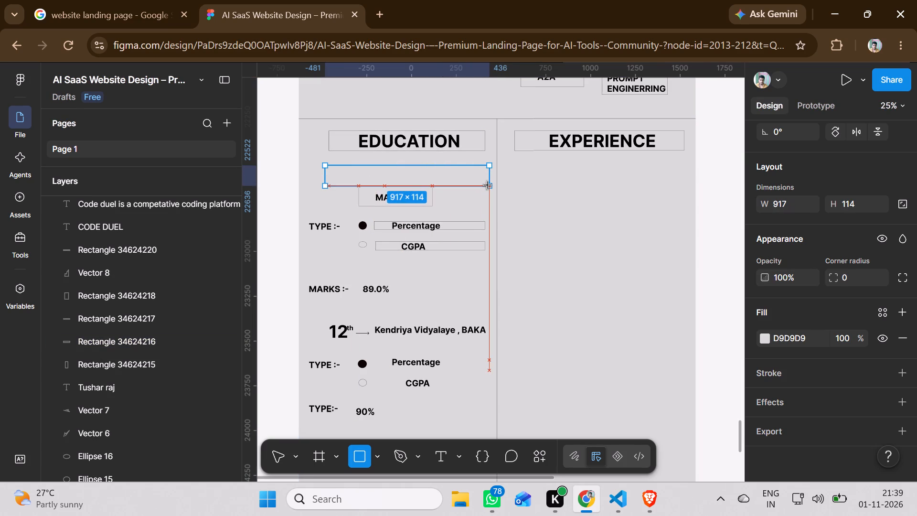
left_click_drag(488, 185, 483, 182)
Add a 1E1E1E stroke to the new rectangle over the 10th entry's row.
scroll(892, 343, "down", 4)
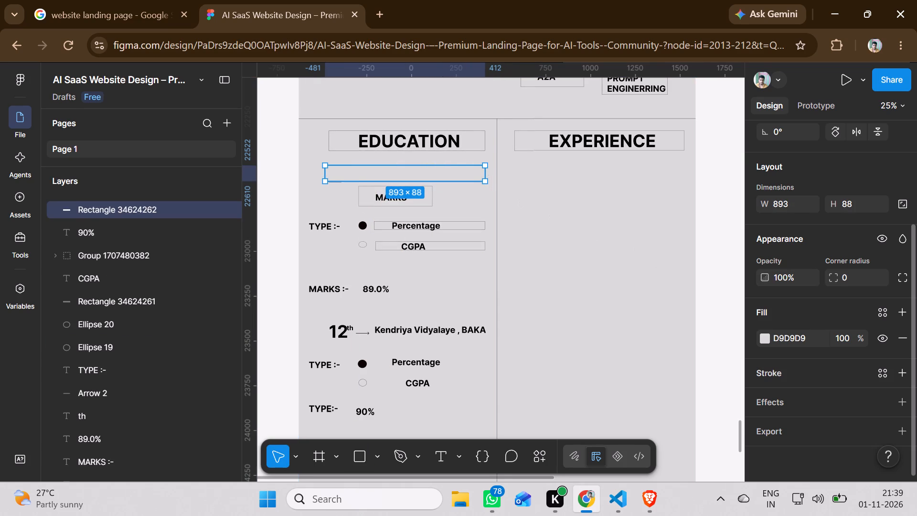
left_click(823, 380)
left_click(587, 335)
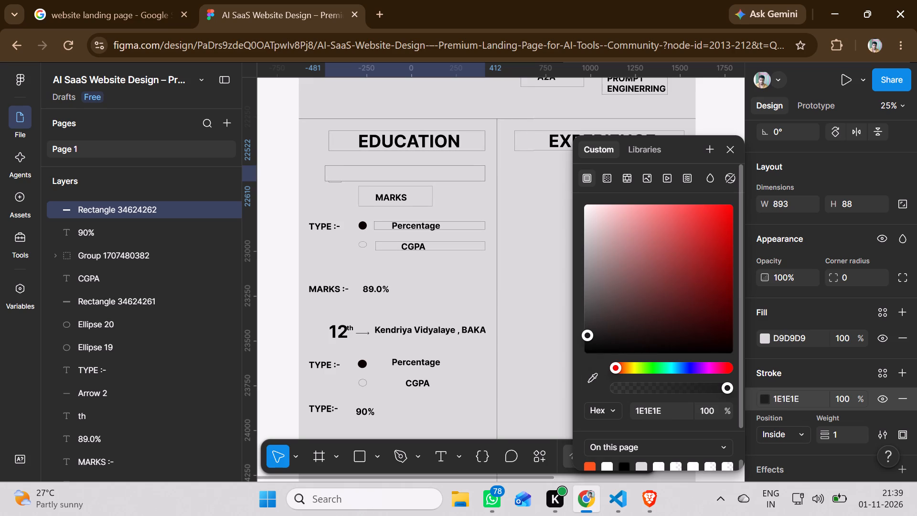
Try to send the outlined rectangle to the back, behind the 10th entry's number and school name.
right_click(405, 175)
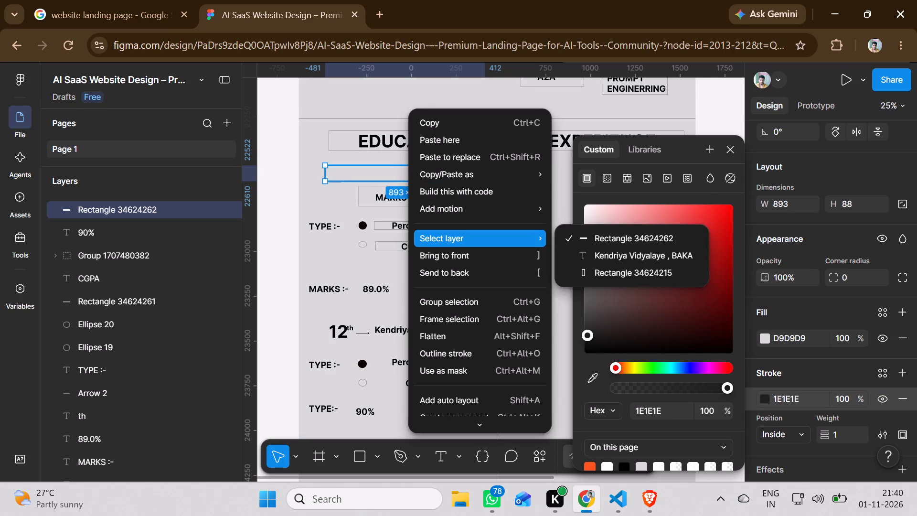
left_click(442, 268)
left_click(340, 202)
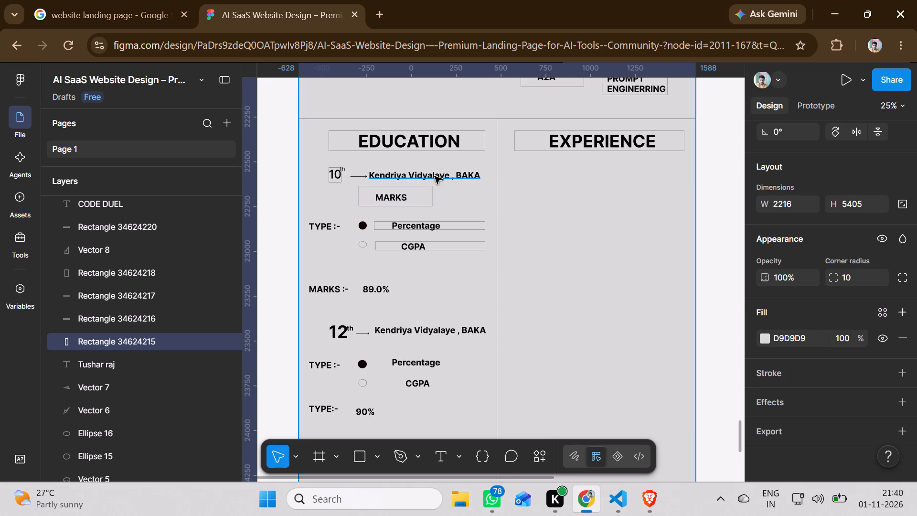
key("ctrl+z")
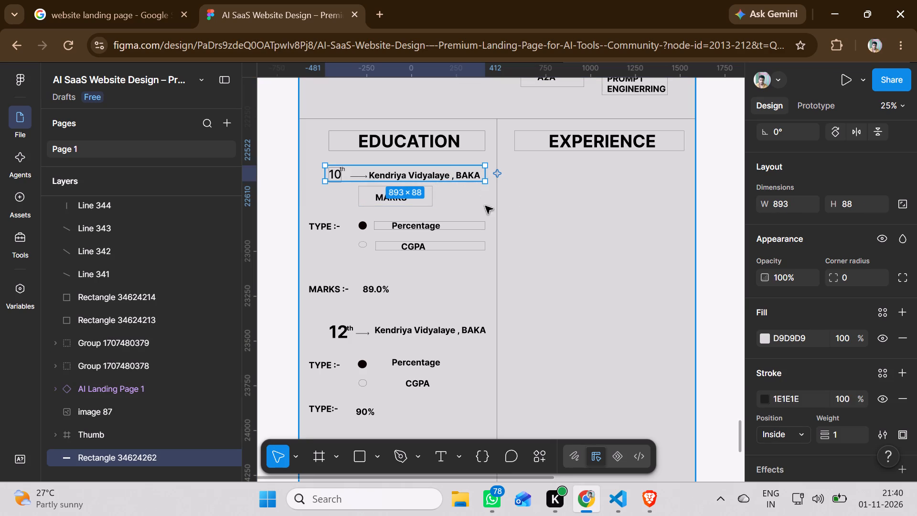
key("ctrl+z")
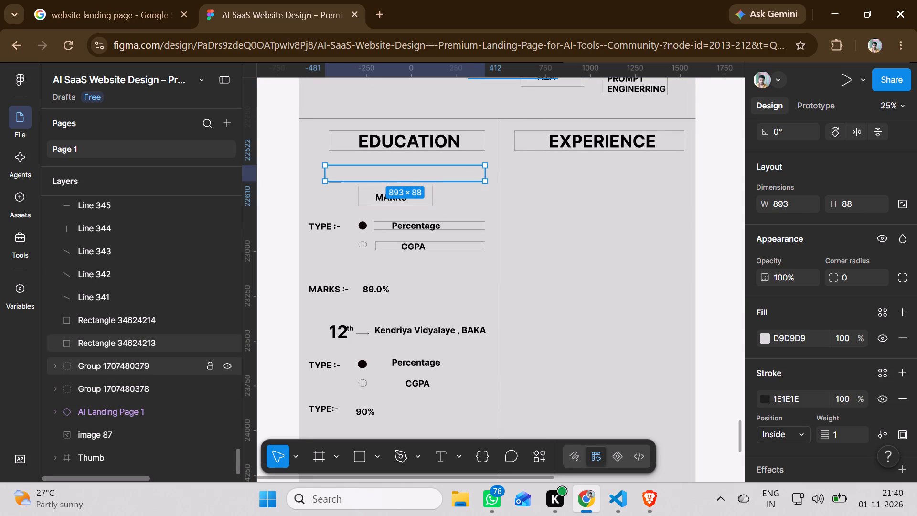
Look through the layer list to examine where the outlined rectangle sits relative to the background and entry layers.
scroll(89, 425, "down", 2)
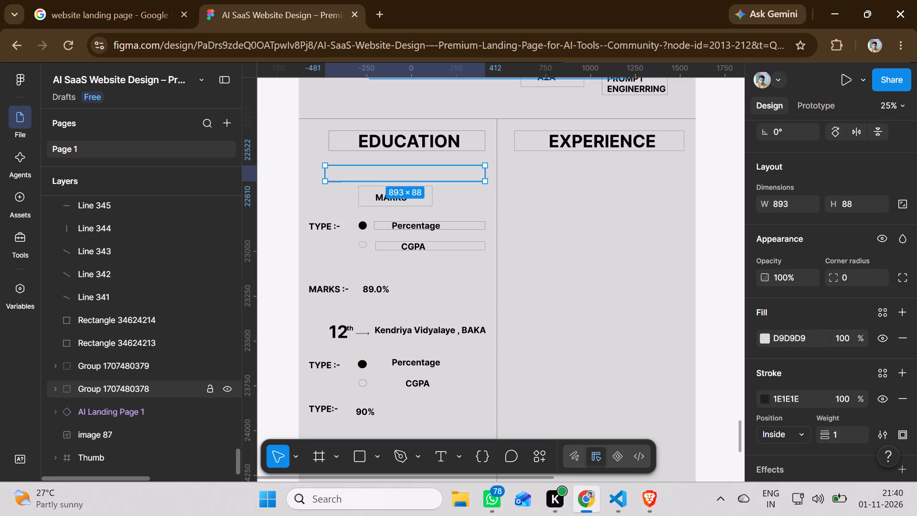
scroll(60, 398, "down", 4)
scroll(134, 409, "up", 8)
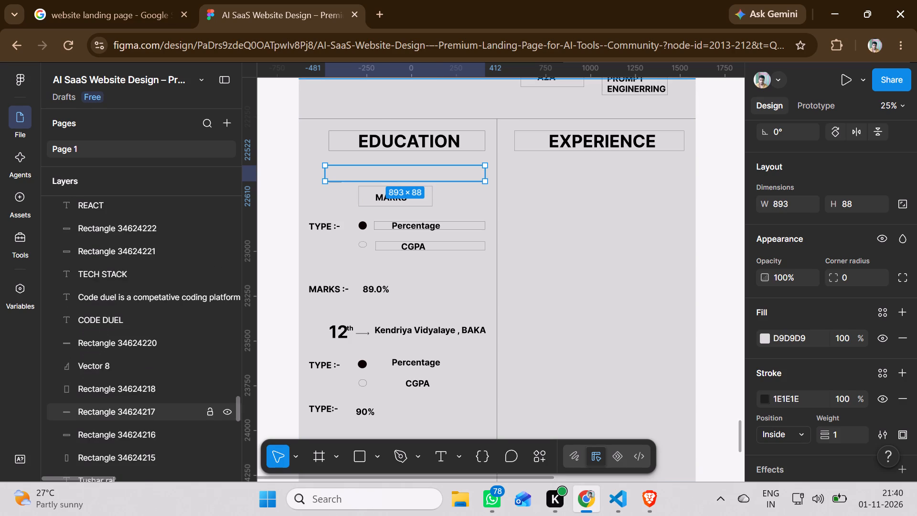
scroll(134, 409, "up", 4)
scroll(134, 409, "down", 18)
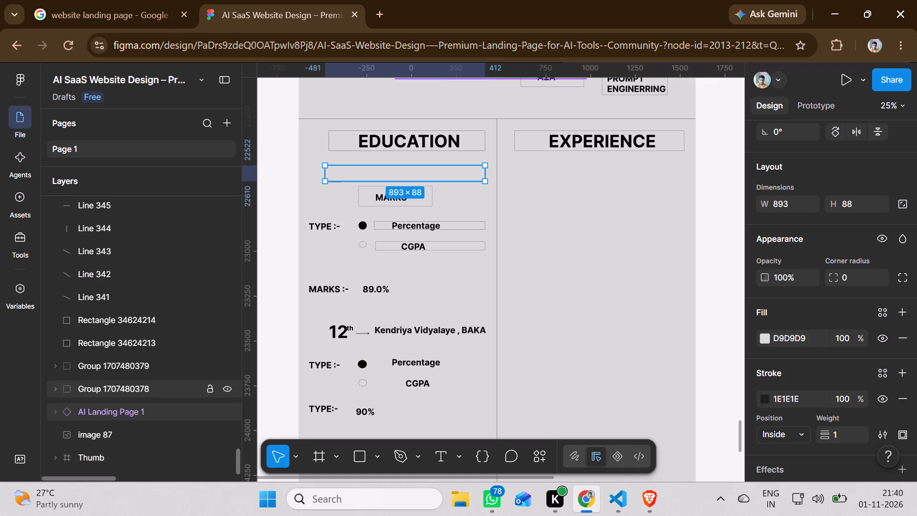
scroll(119, 383, "up", 1)
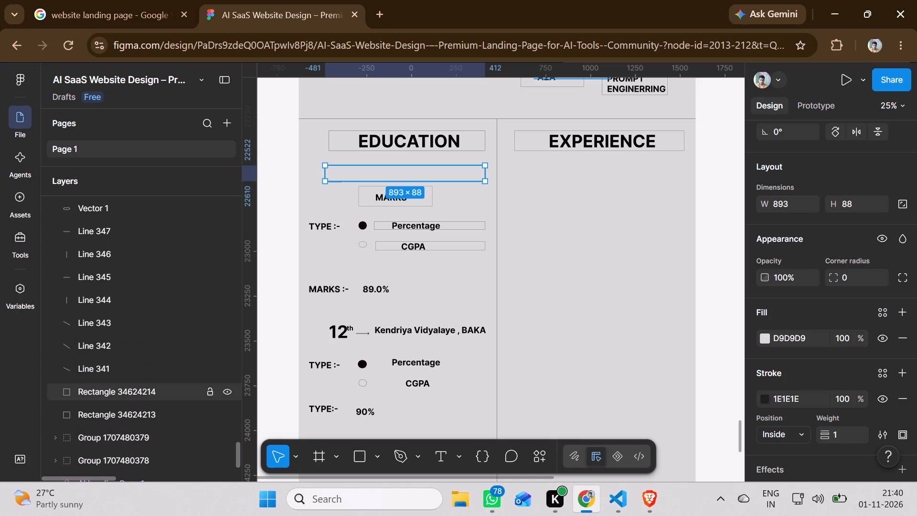
scroll(109, 351, "down", 1)
scroll(109, 351, "up", 3)
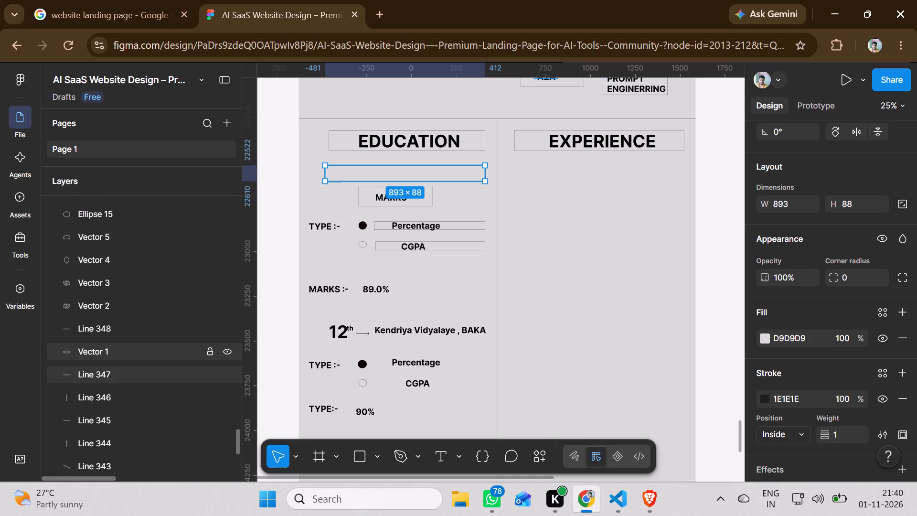
scroll(109, 351, "up", 2)
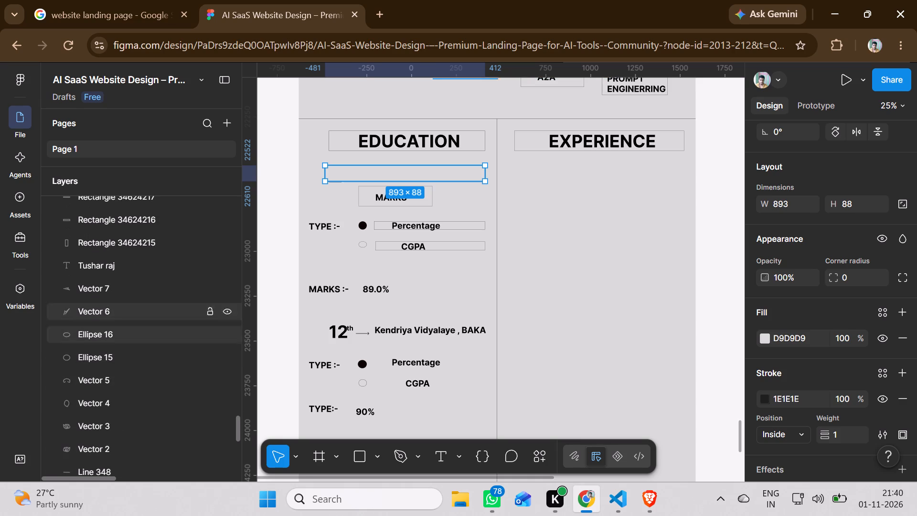
left_click(350, 175)
scroll(128, 234, "up", 1)
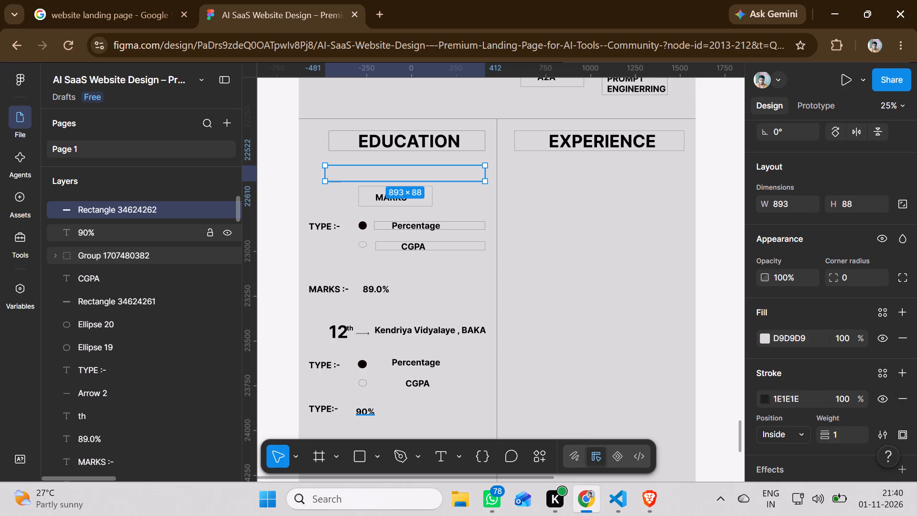
scroll(243, 289, "down", 3)
scroll(356, 274, "down", 3)
scroll(356, 274, "up", 4)
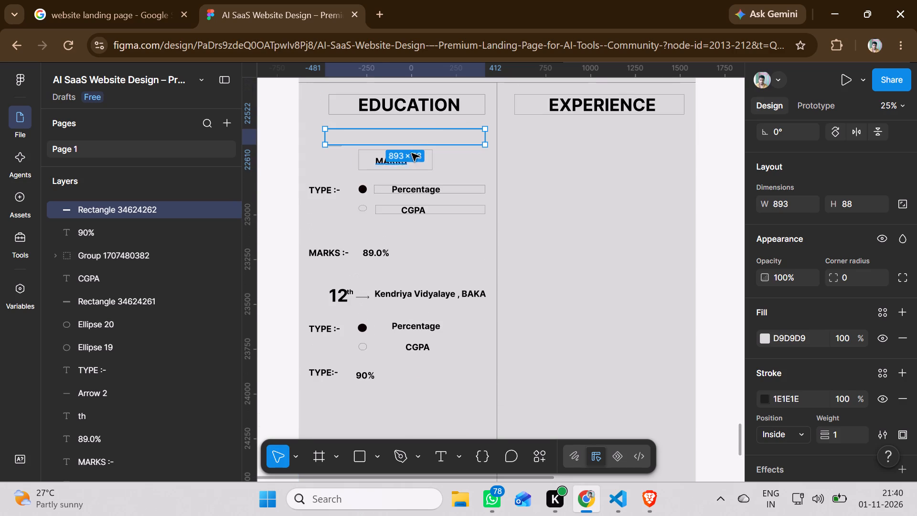
left_click(468, 161)
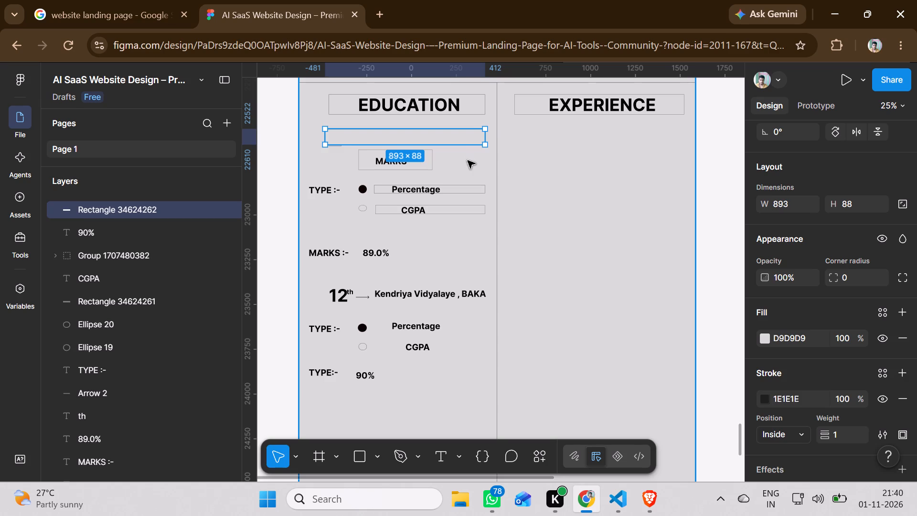
Select the outlined rectangle over the 10th entry's row and look through the full layer list to examine its stacking order.
left_click(418, 141)
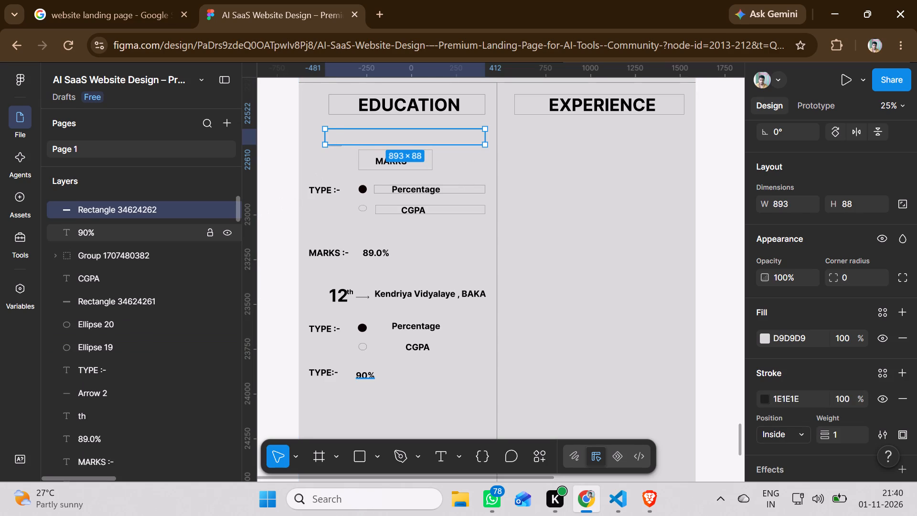
scroll(105, 226, "up", 4)
scroll(123, 236, "down", 1)
scroll(123, 236, "up", 2)
scroll(123, 236, "down", 3)
scroll(123, 236, "up", 1)
scroll(123, 236, "down", 1)
scroll(123, 236, "up", 2)
scroll(123, 236, "down", 1)
scroll(123, 236, "up", 4)
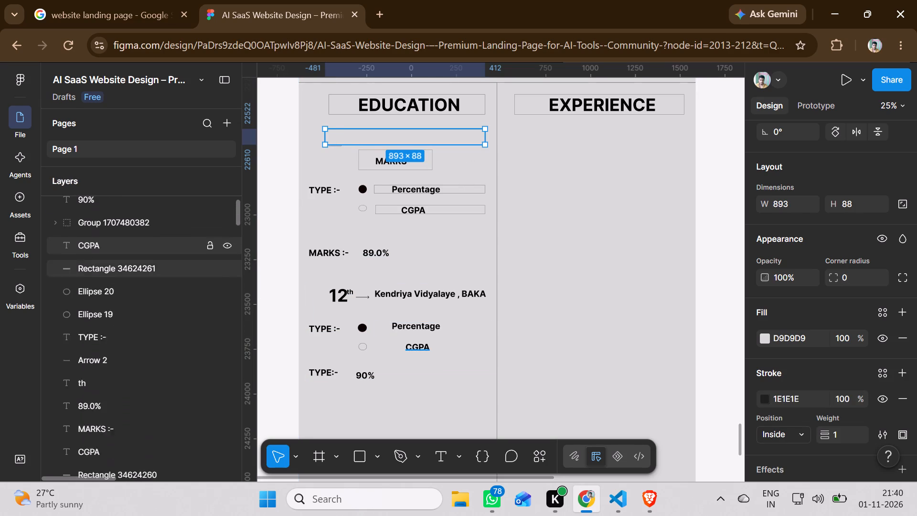
scroll(123, 236, "up", 7)
scroll(123, 236, "down", 1)
scroll(123, 236, "up", 4)
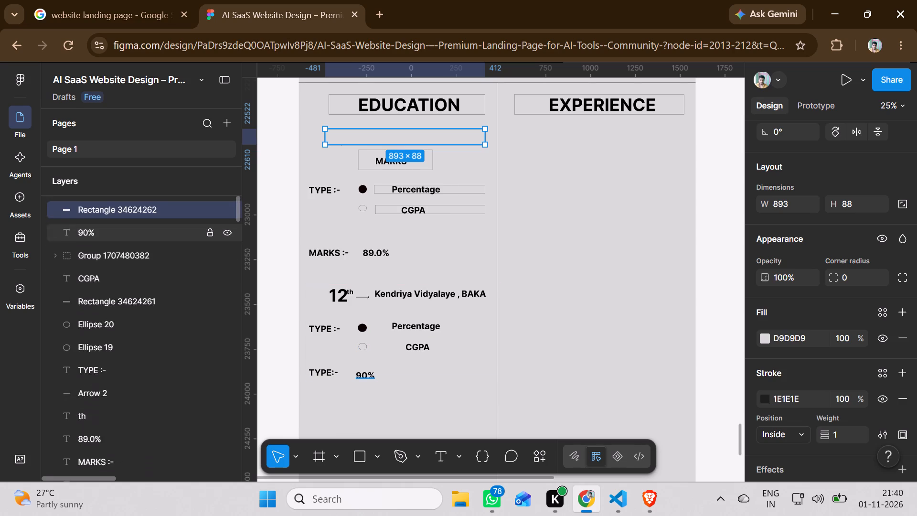
scroll(123, 236, "down", 2)
scroll(123, 236, "up", 3)
scroll(123, 236, "down", 8)
scroll(123, 236, "up", 1)
scroll(123, 236, "down", 8)
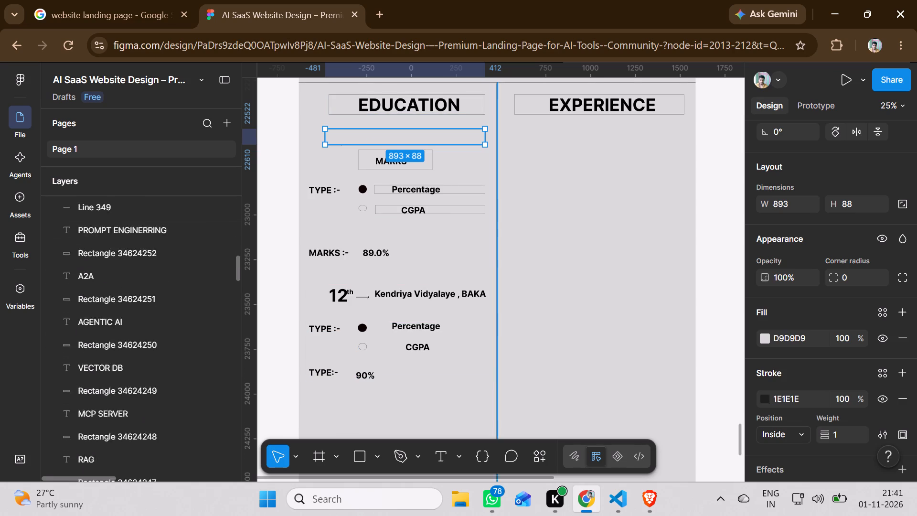
scroll(123, 236, "down", 17)
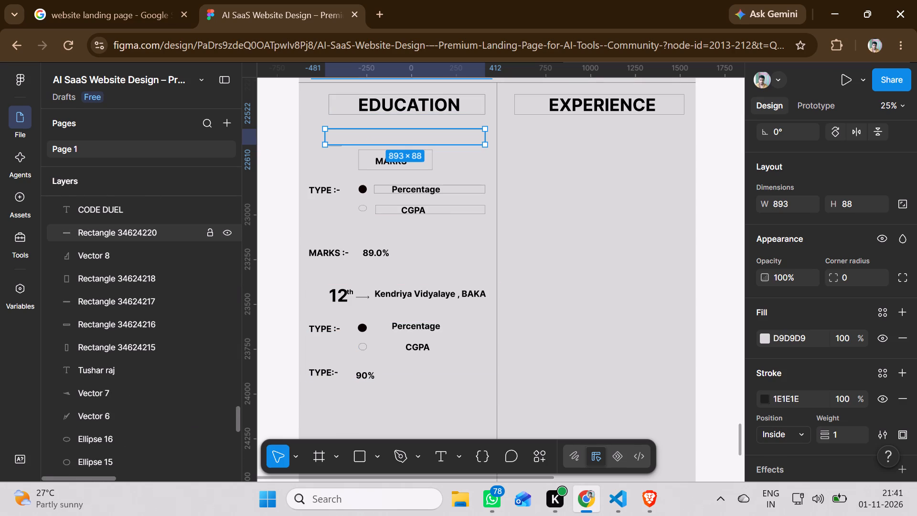
scroll(123, 236, "down", 10)
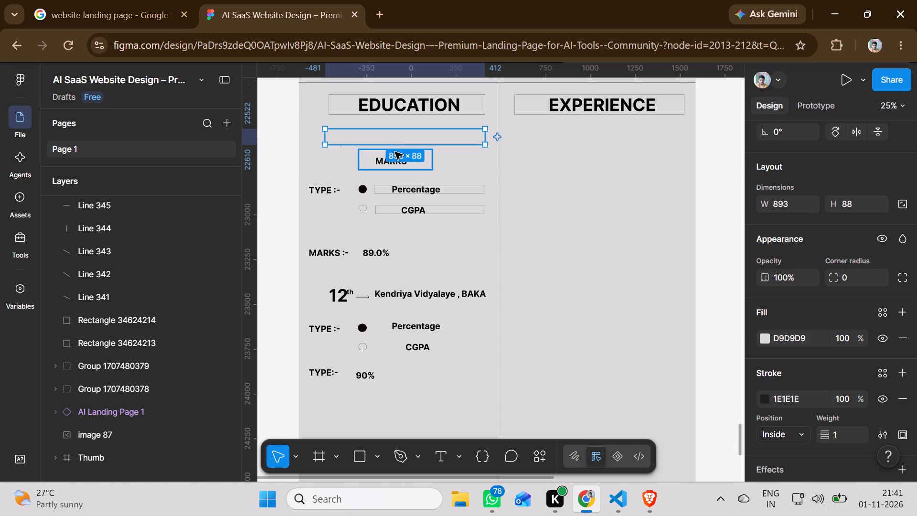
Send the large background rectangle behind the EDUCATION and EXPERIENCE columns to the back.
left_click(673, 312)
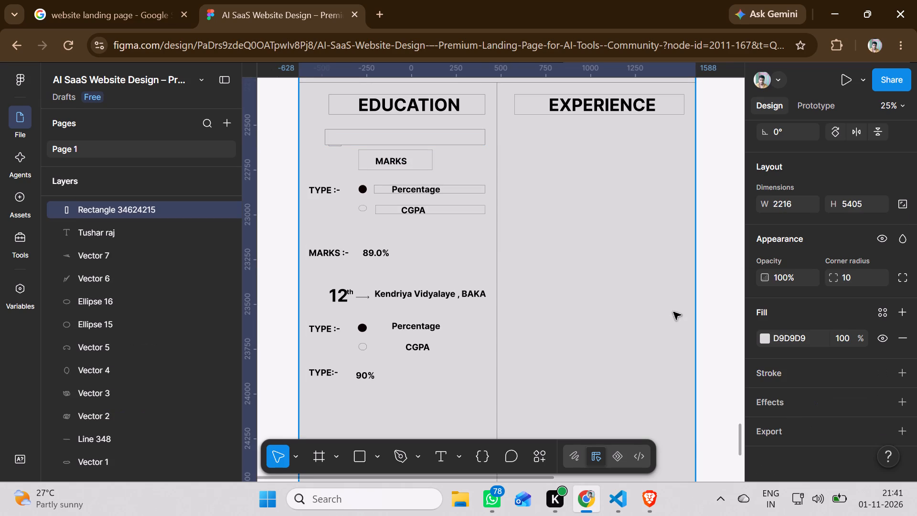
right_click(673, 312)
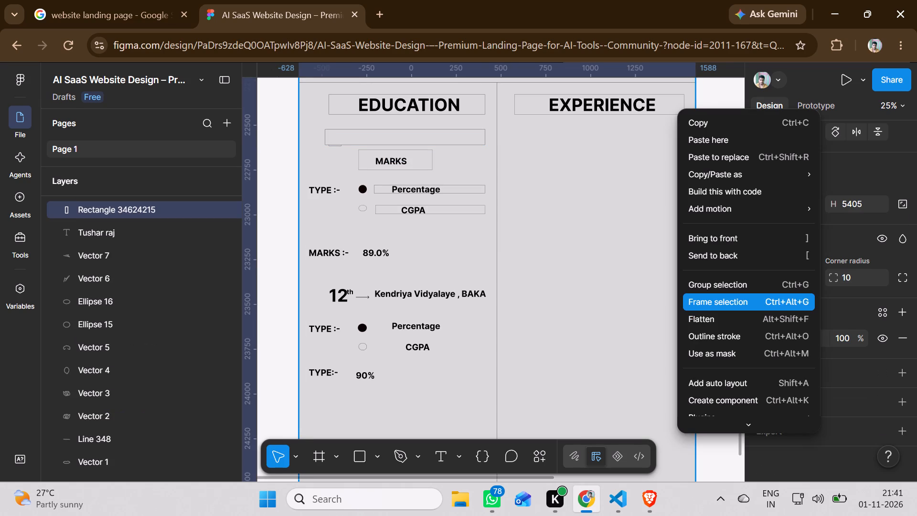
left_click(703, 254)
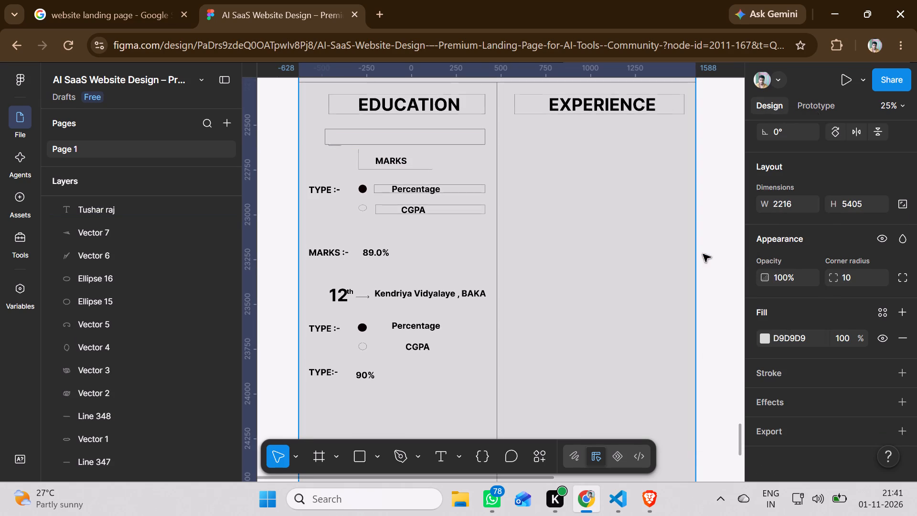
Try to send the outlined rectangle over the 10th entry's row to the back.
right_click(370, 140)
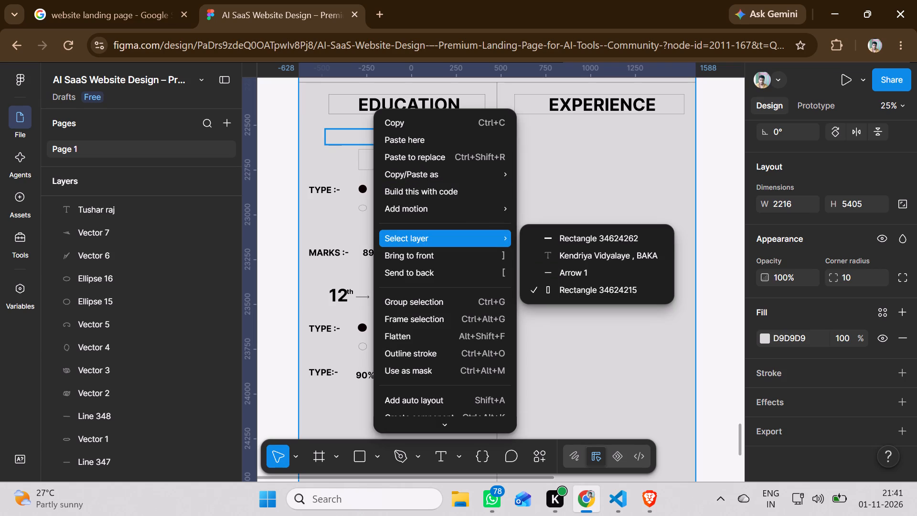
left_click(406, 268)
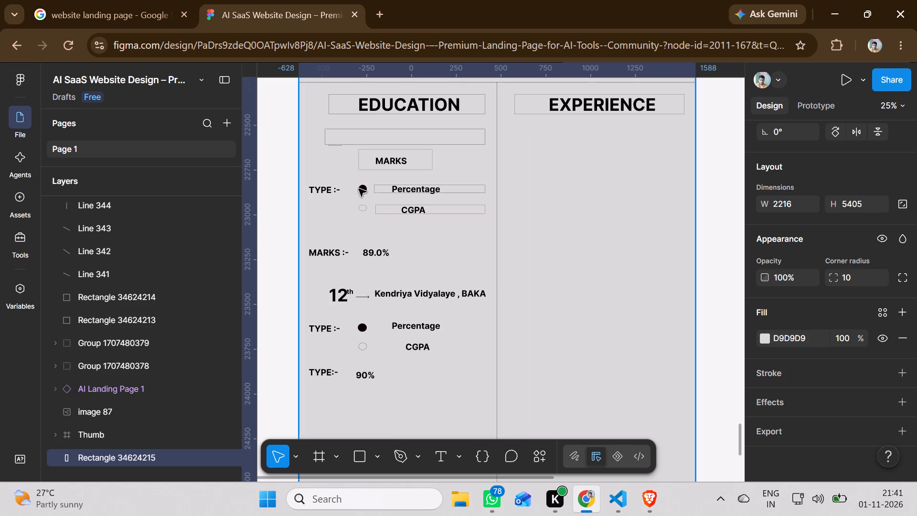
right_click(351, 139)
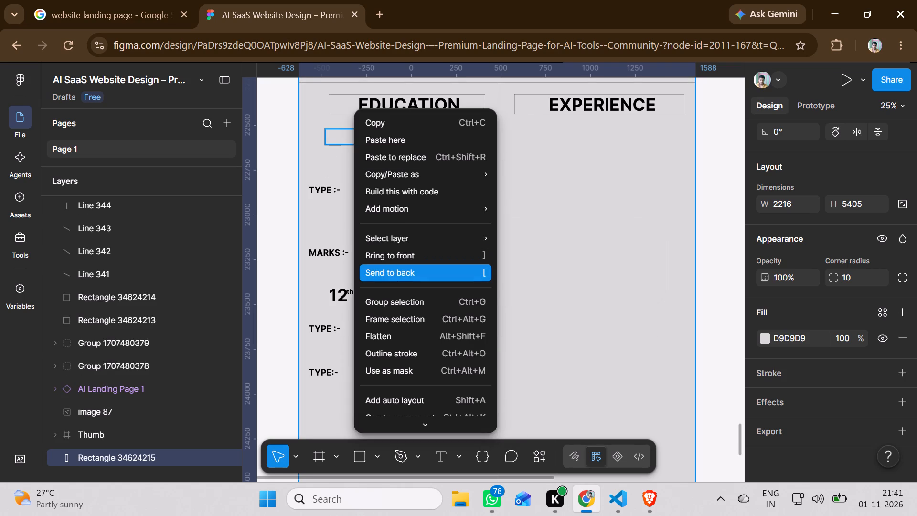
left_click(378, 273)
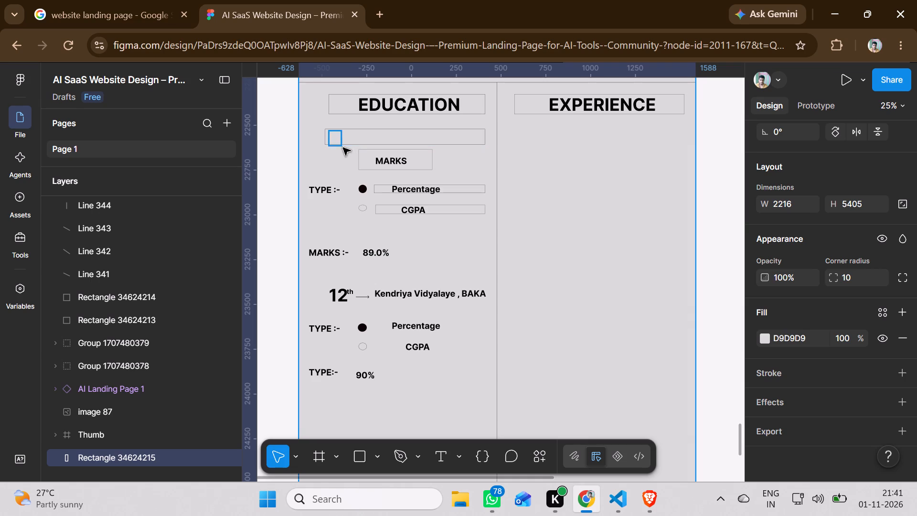
Send the outlined 893 × 88 rectangle over the 10th entry's row to the back.
left_click(352, 141)
right_click(415, 138)
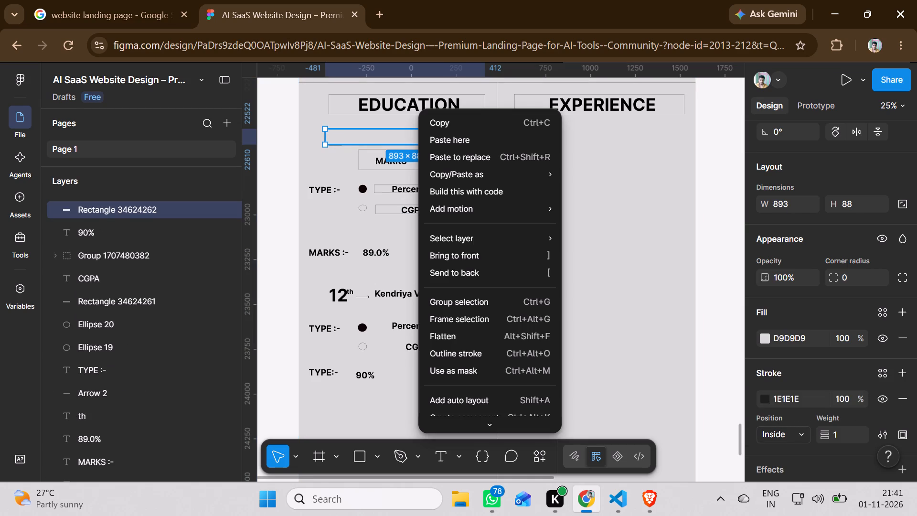
left_click(445, 258)
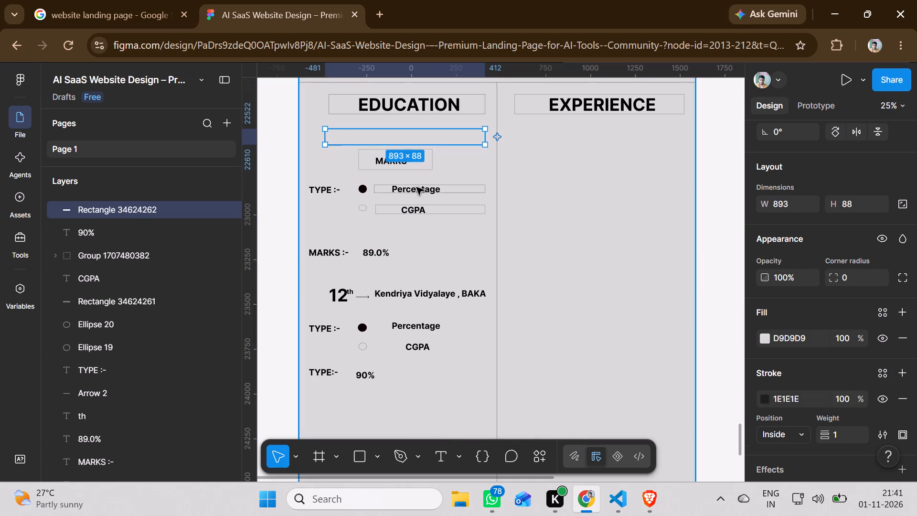
right_click(443, 139)
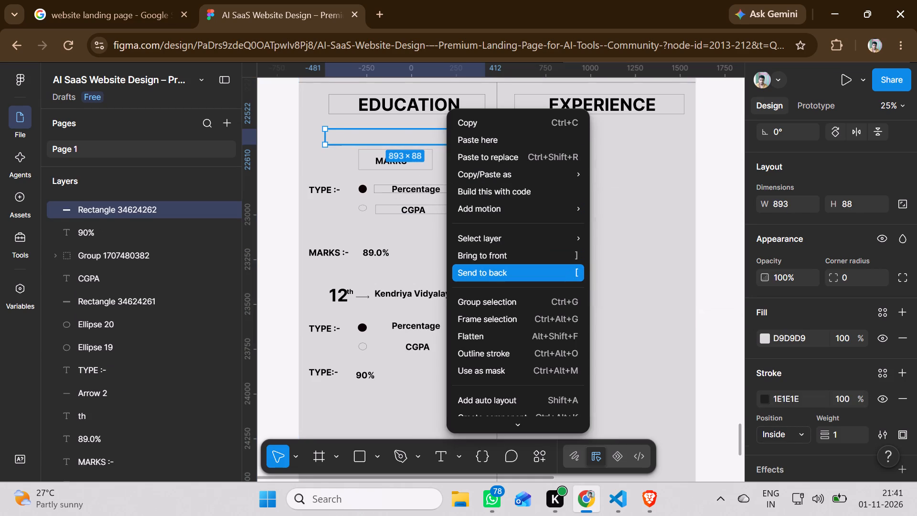
left_click(467, 268)
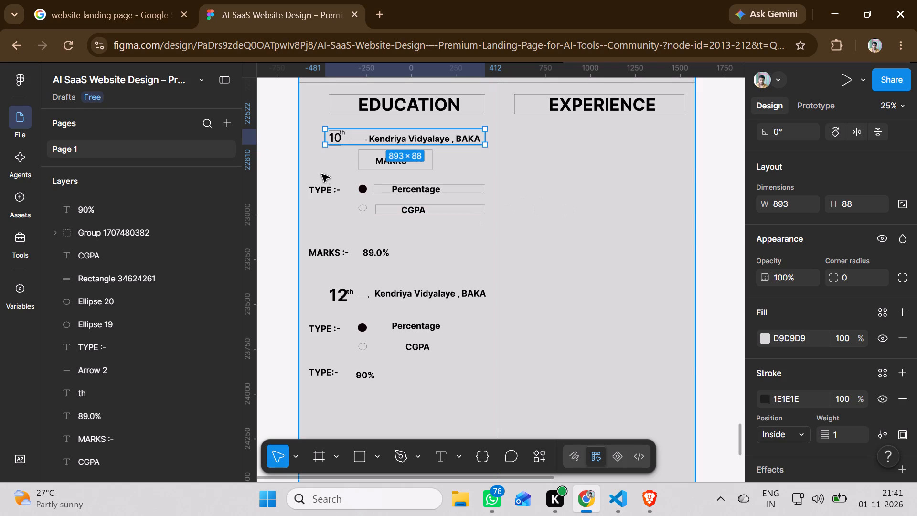
Send the large background rectangle to the back, placing it beneath the 10th entry's outlined rectangle.
left_click(321, 173)
right_click(576, 209)
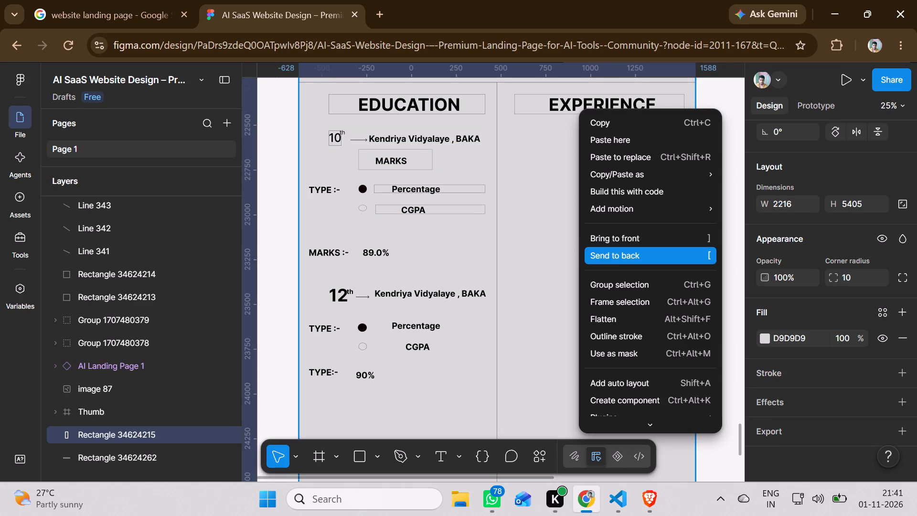
left_click(616, 255)
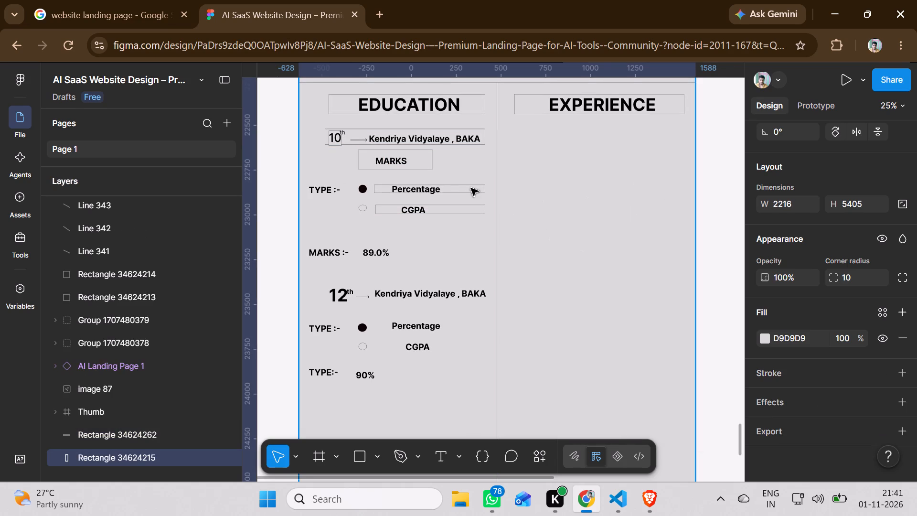
Change the fill of the outlined rectangle behind the 10th entry's row to dark red AF2424.
left_click(433, 129)
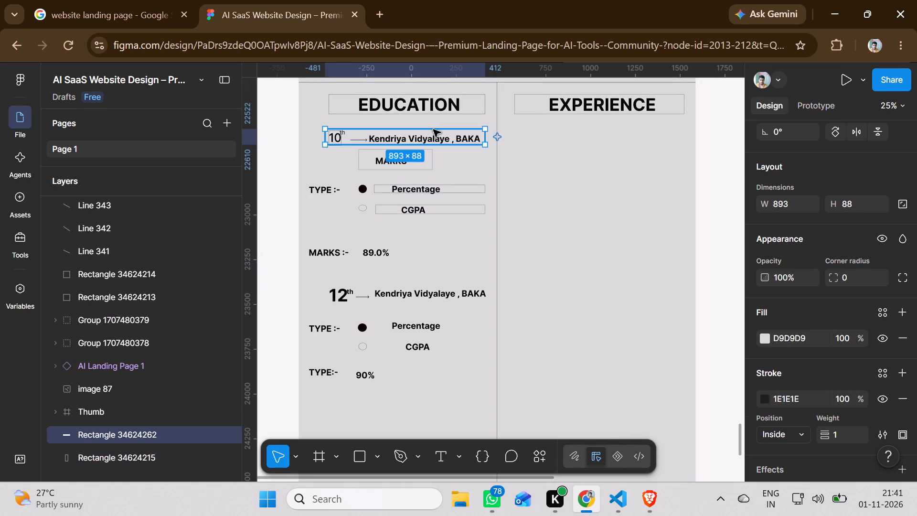
left_click(769, 341)
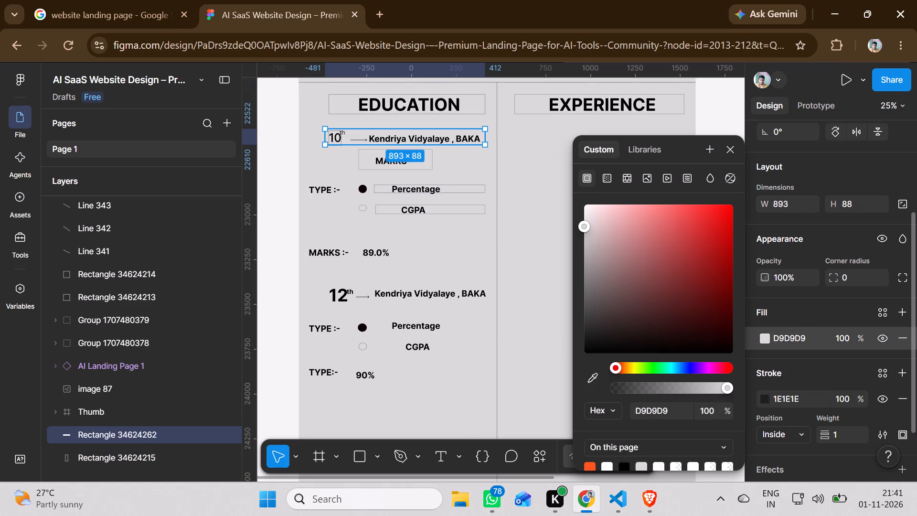
left_click(703, 251)
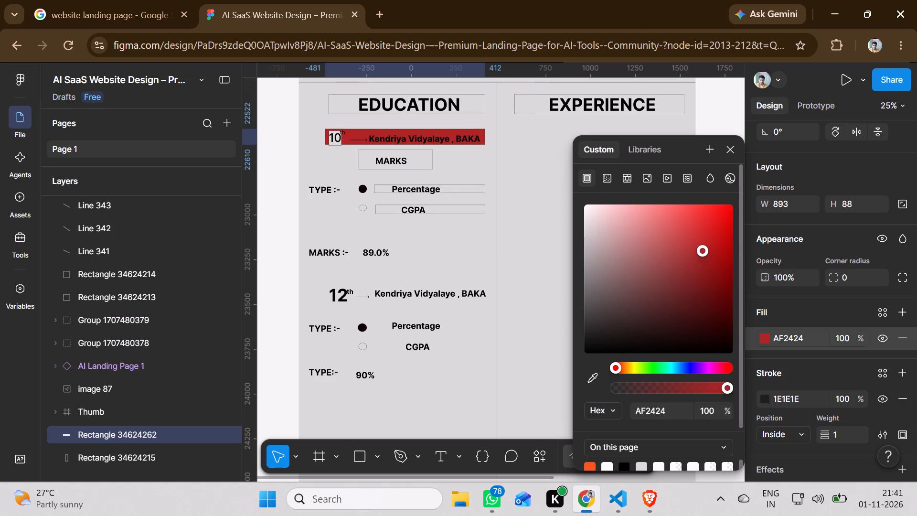
left_click(536, 176)
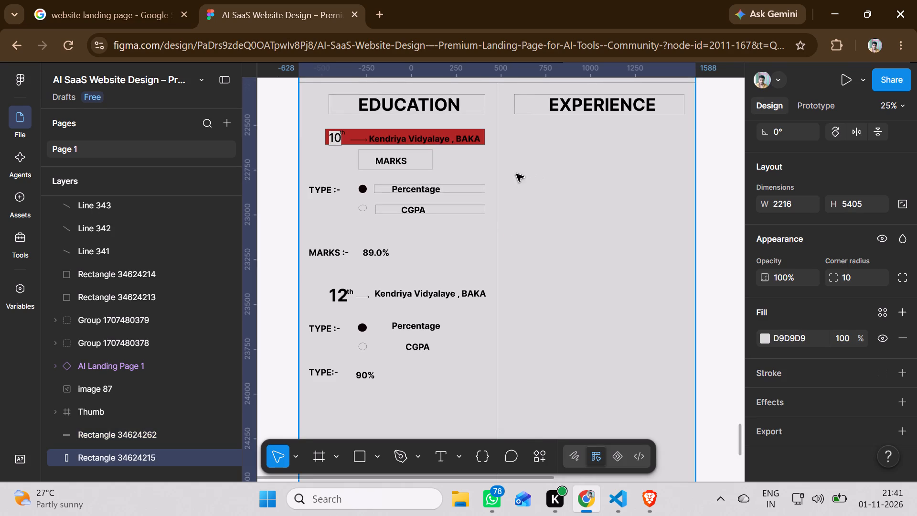
Change the fill of the rectangle behind the MARKS label to a bright red.
left_click(402, 165)
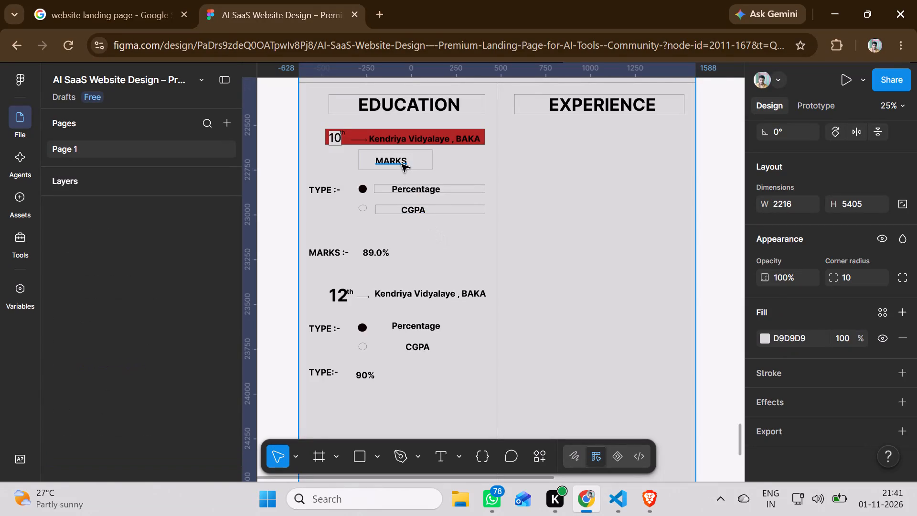
left_click(419, 160)
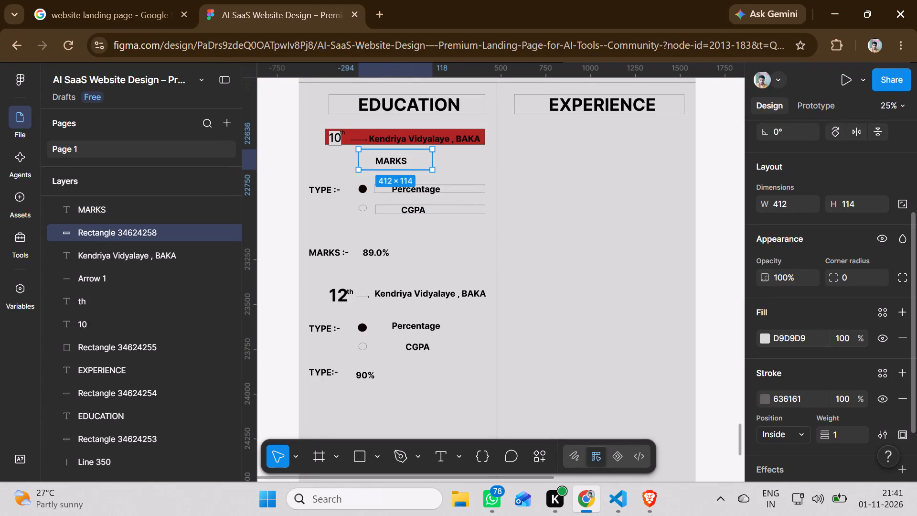
left_click(769, 336)
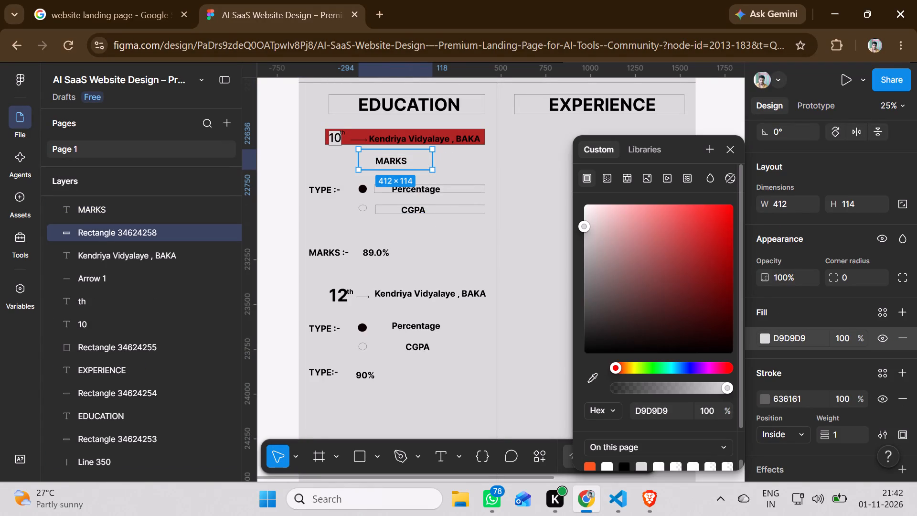
left_click(698, 215)
left_click(560, 235)
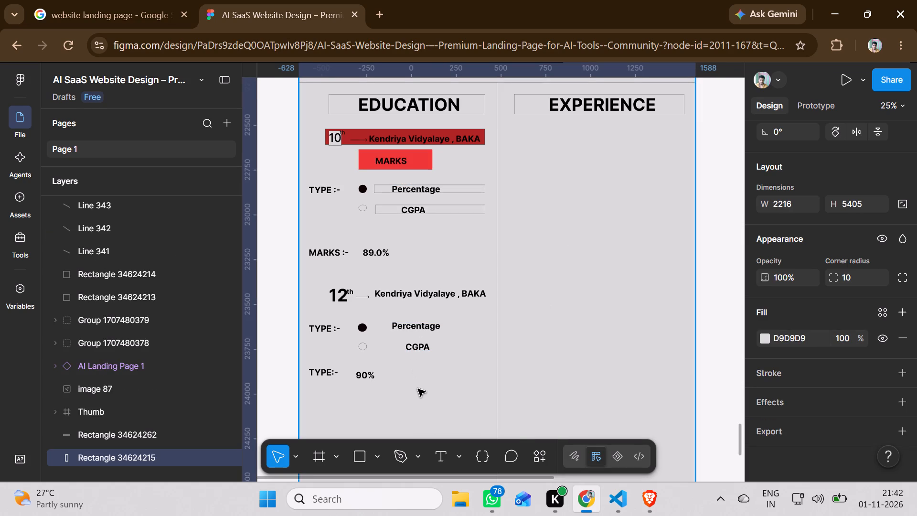
Draw a rectangle about 944 × 124 over the 12th entry's number and school name row.
left_click(351, 462)
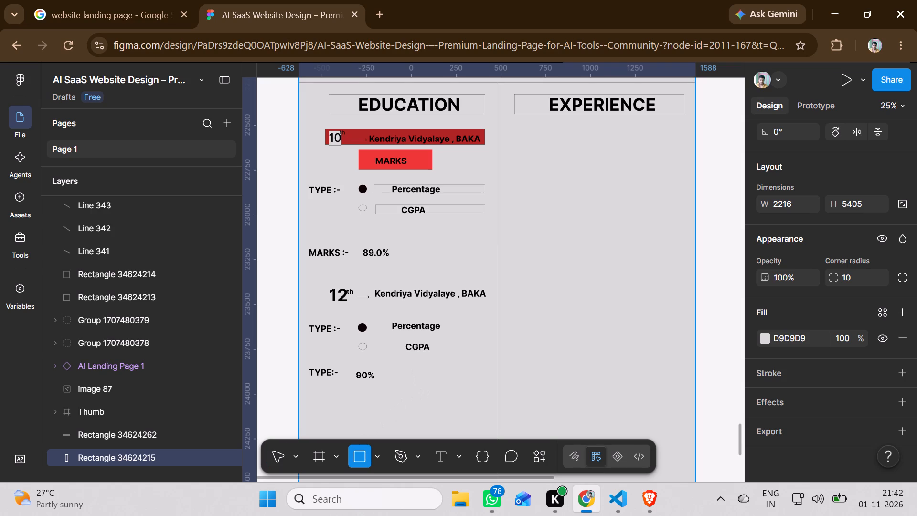
left_click_drag(320, 281, 347, 291)
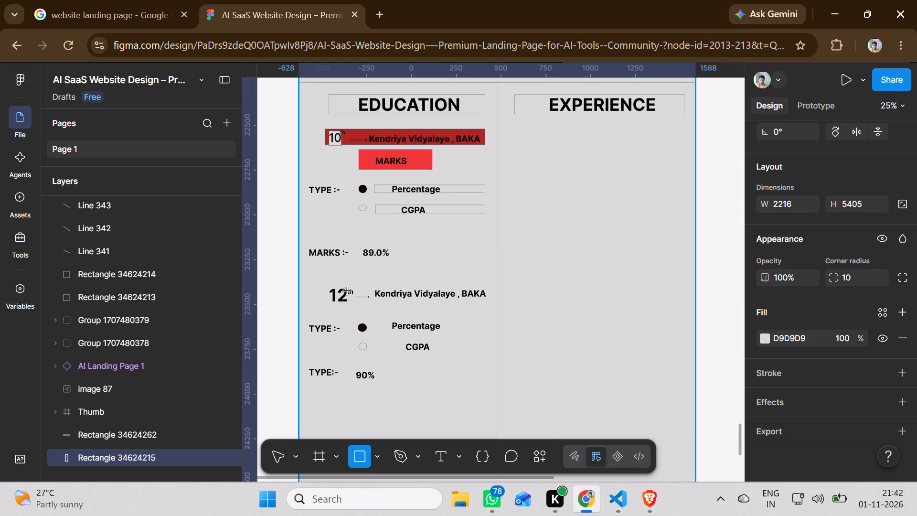
left_click_drag(347, 291, 487, 310)
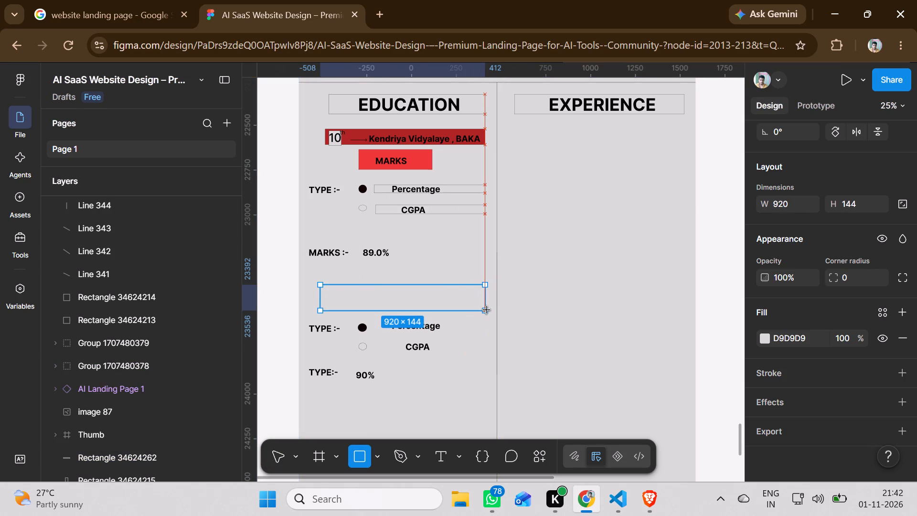
left_click_drag(487, 310, 488, 308)
Send the new rectangle over the 12th entry's row to the back, behind its number and school name.
right_click(425, 295)
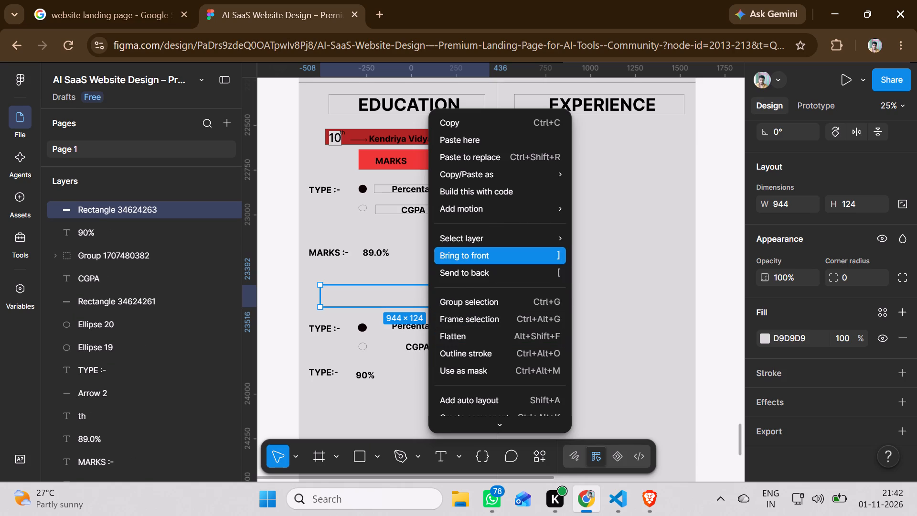
left_click(460, 269)
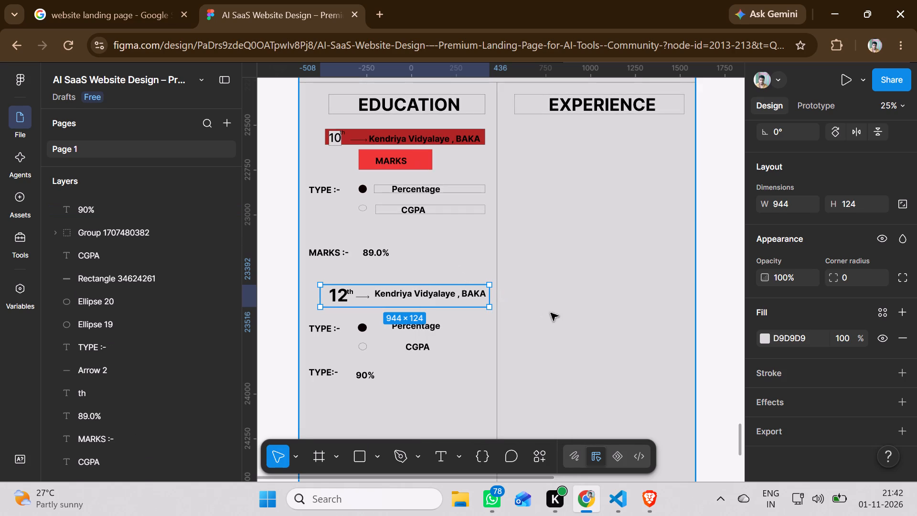
scroll(783, 397, "down", 2)
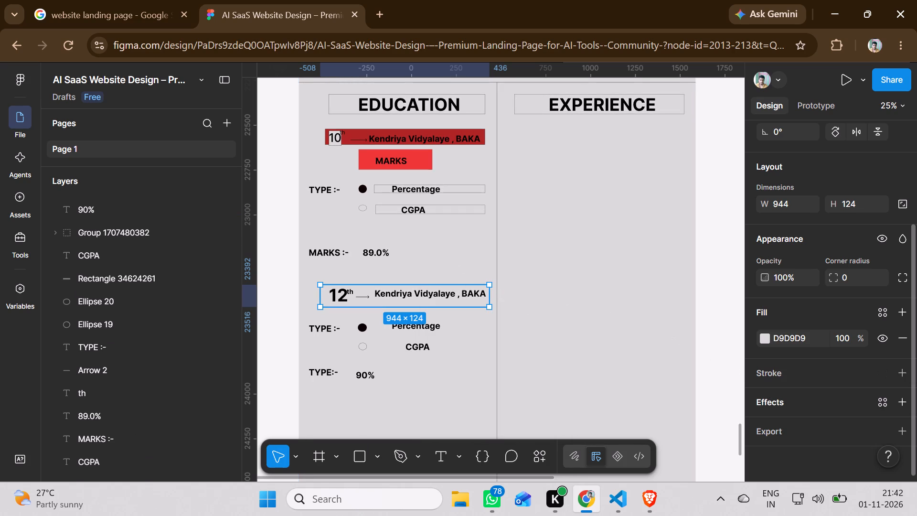
Add a near-black 100E0E stroke to the rectangle behind the 12th entry's number and school name row.
scroll(783, 397, "down", 1)
left_click(781, 365)
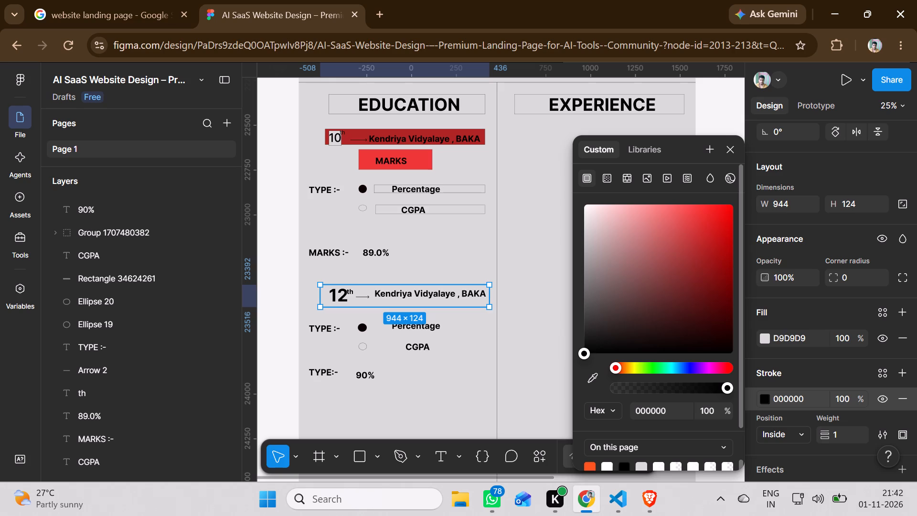
left_click(601, 340)
left_click(596, 344)
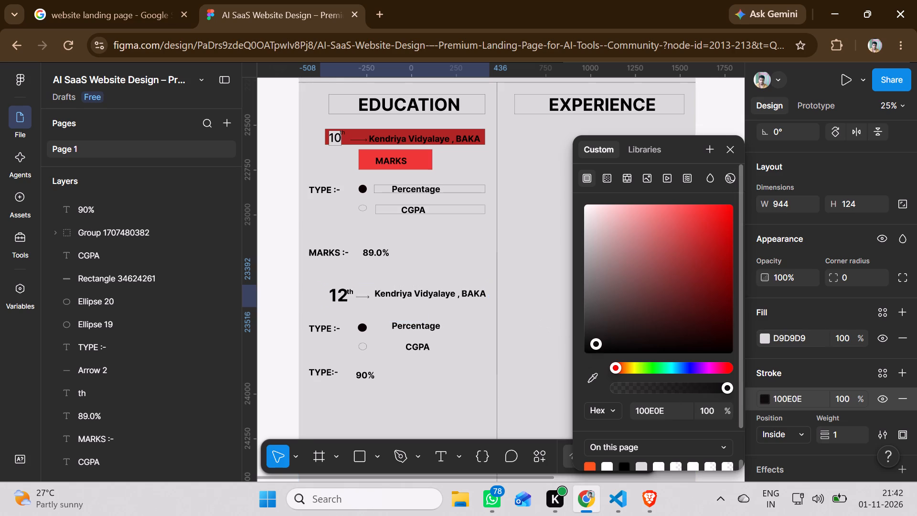
left_click(556, 324)
Send the large grey background rectangle of the EDUCATION and EXPERIENCE section to the back, behind the 12th entry's heading rectangle.
right_click(578, 325)
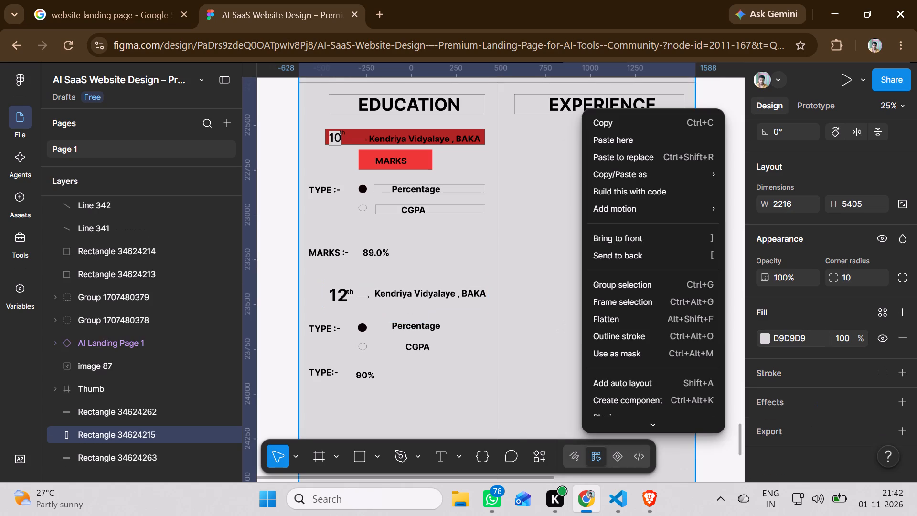
left_click(624, 256)
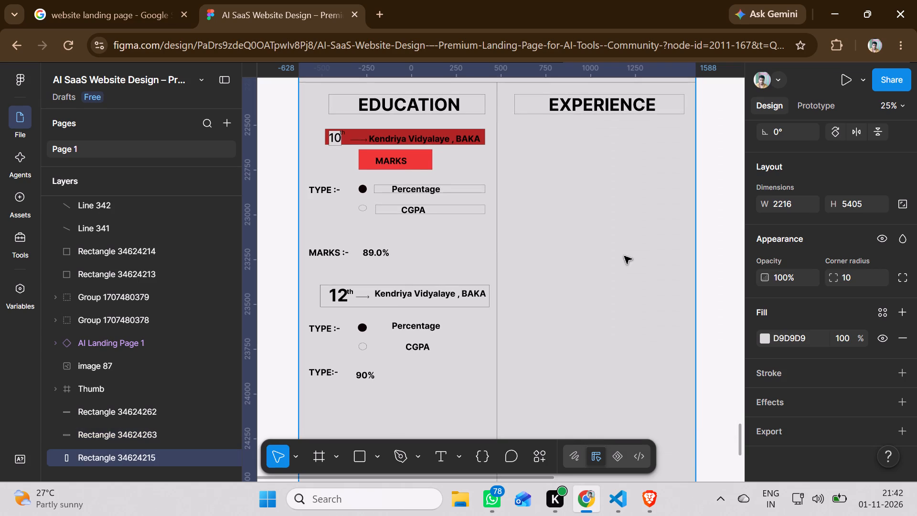
Change the fill of the rectangle behind the 12th entry's heading row to red F05252.
left_click(466, 296)
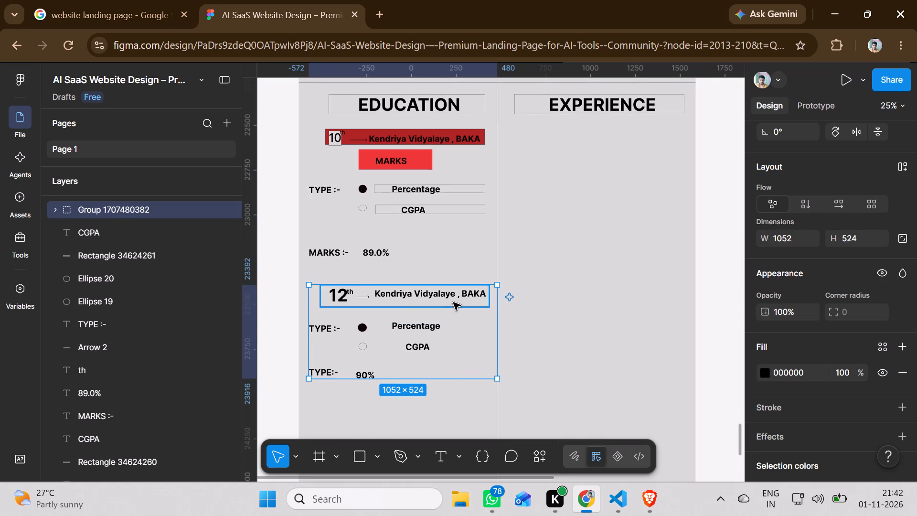
left_click(455, 298)
left_click(455, 305)
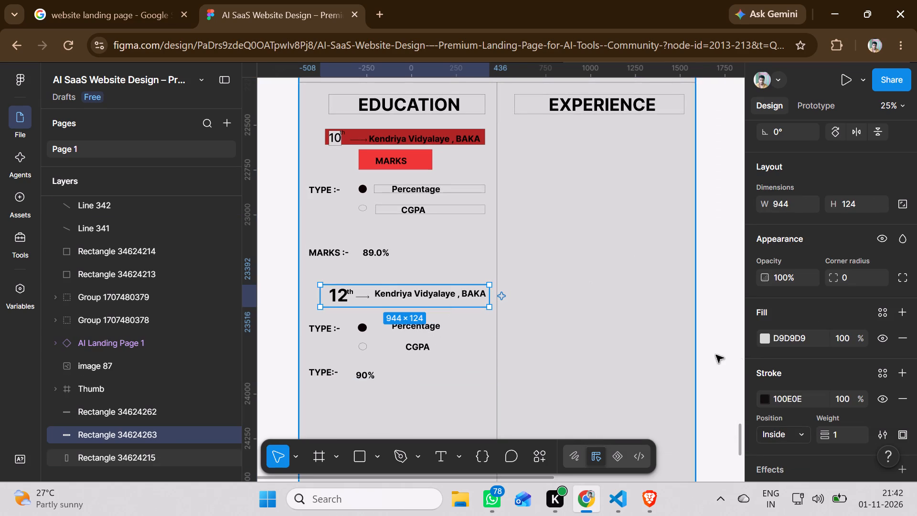
left_click(768, 339)
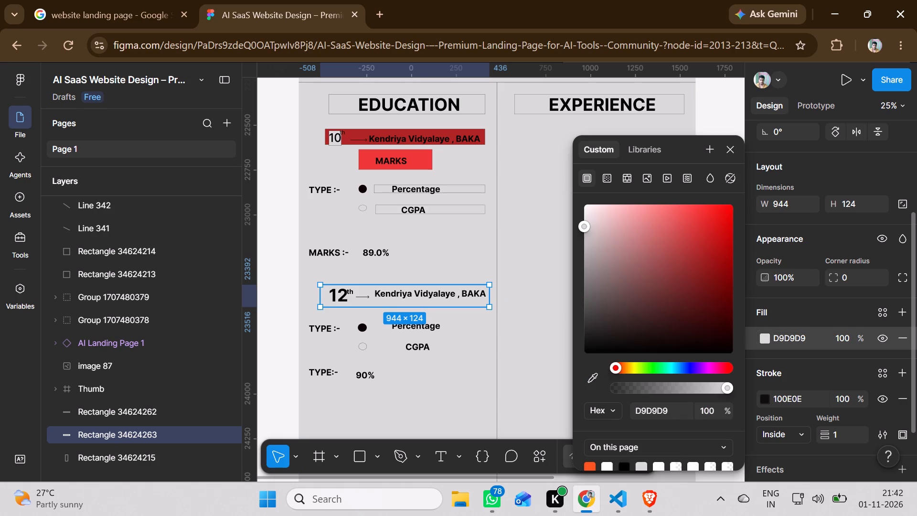
left_click(682, 213)
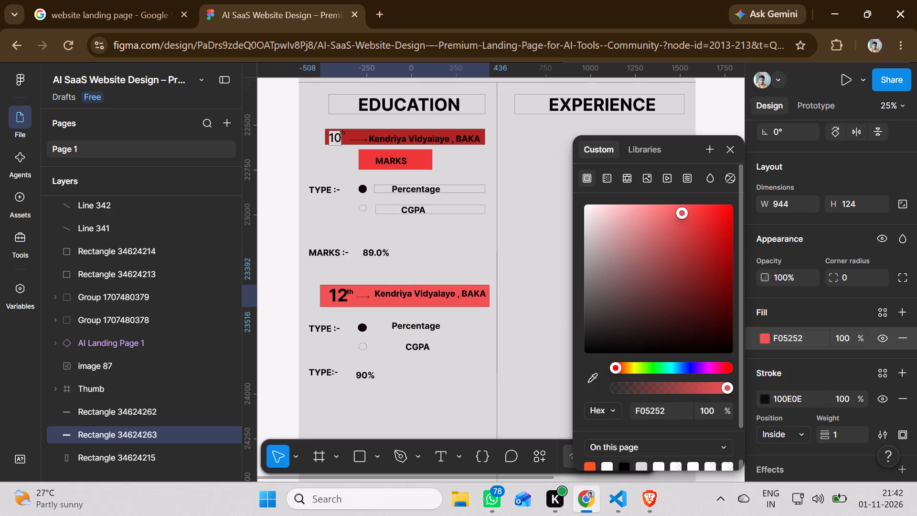
left_click(546, 212)
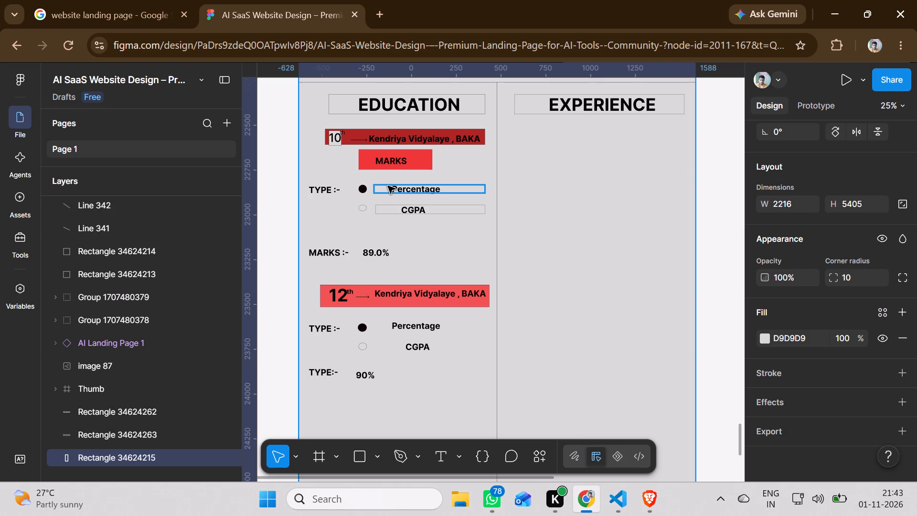
Draw a rectangle about 536 × 74 over the 12th entry's Percentage label with a dark 1D1C1C stroke.
scroll(388, 186, "down", 5)
scroll(389, 186, "up", 5)
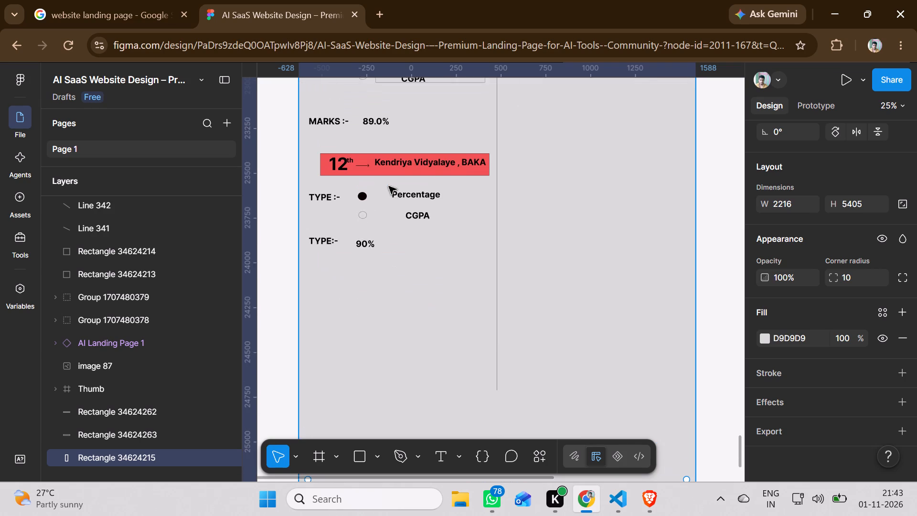
scroll(389, 186, "up", 3)
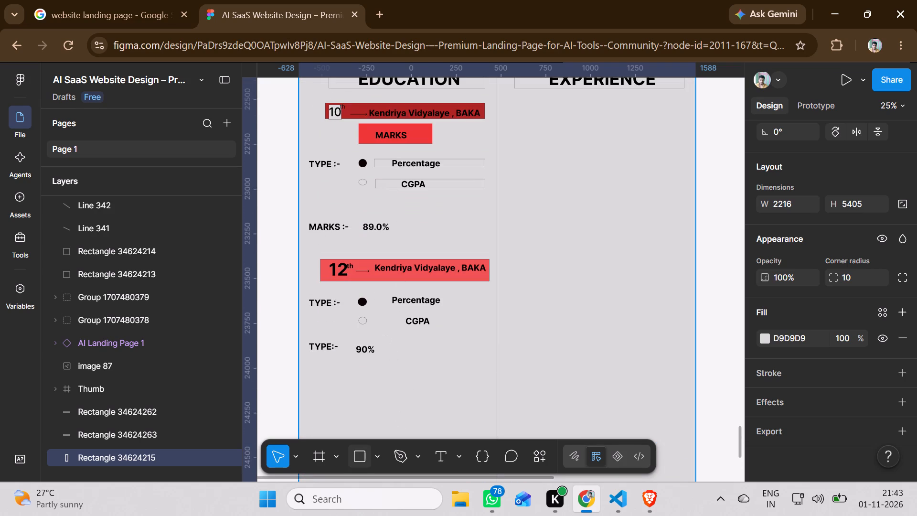
left_click(364, 453)
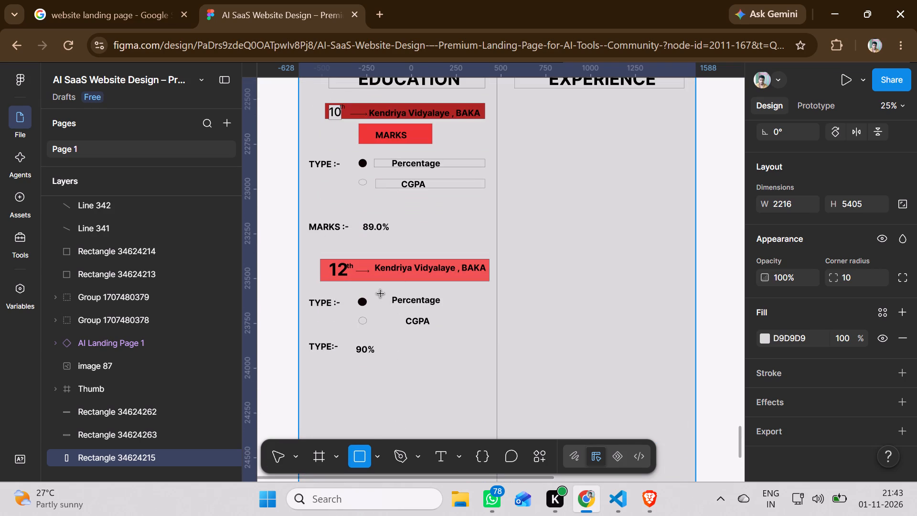
left_click_drag(381, 294, 415, 302)
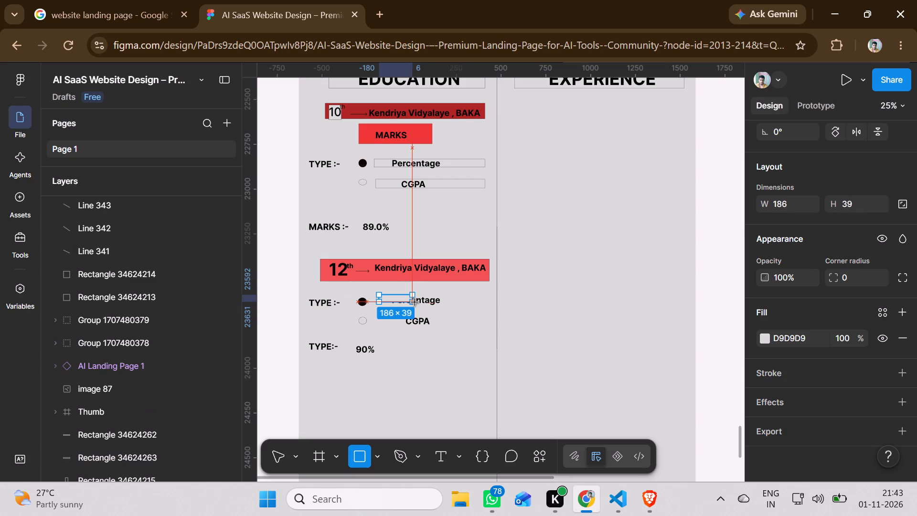
left_click_drag(415, 302, 475, 307)
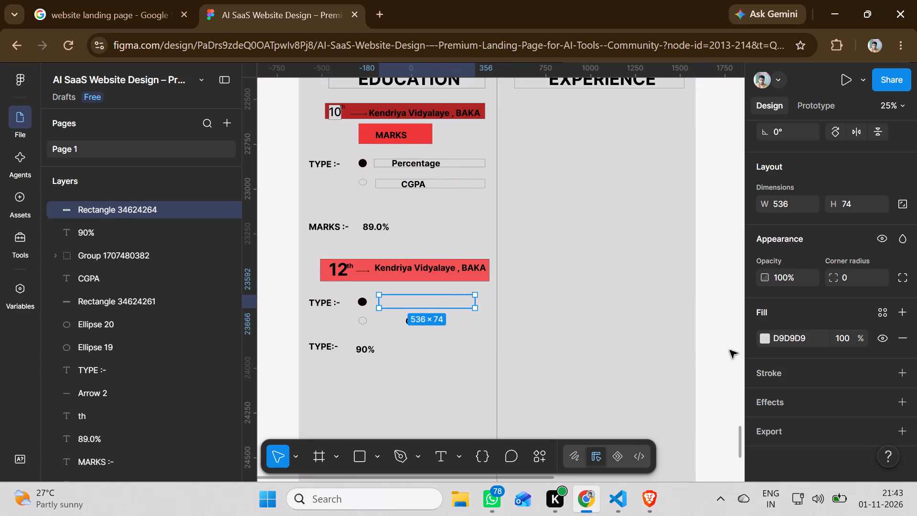
left_click(767, 370)
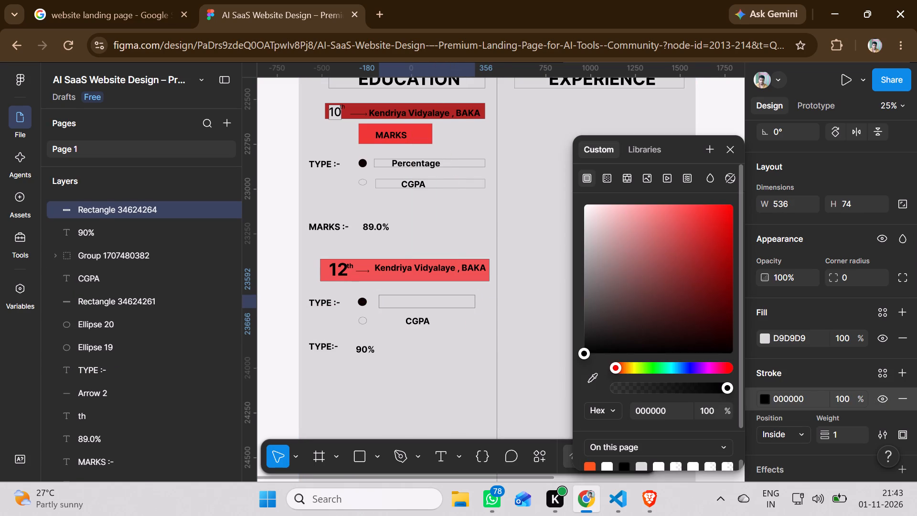
left_click(587, 336)
left_click(531, 317)
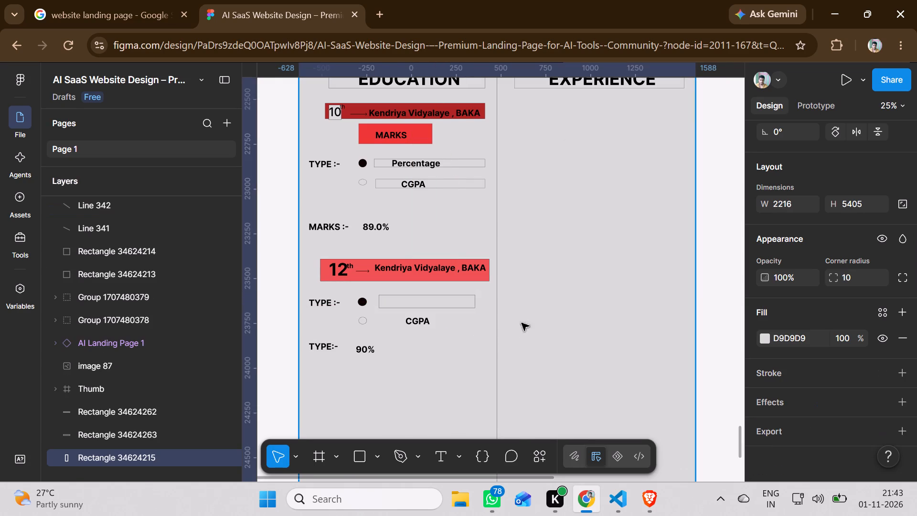
Draw a rectangle about 536 × 68 over the 12th entry's CGPA label with a dark grey 4A4949 stroke.
left_click(358, 451)
left_click_drag(380, 314, 472, 326)
left_click(775, 373)
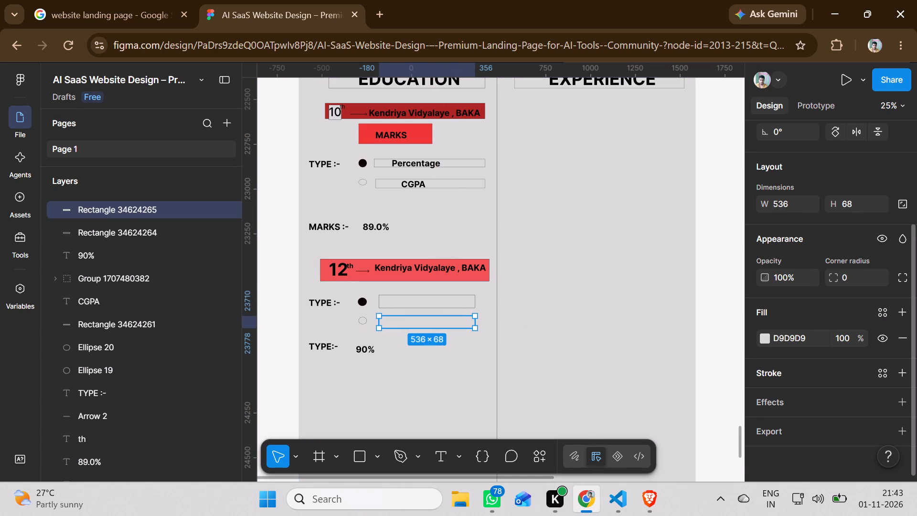
left_click(587, 310)
left_click(545, 286)
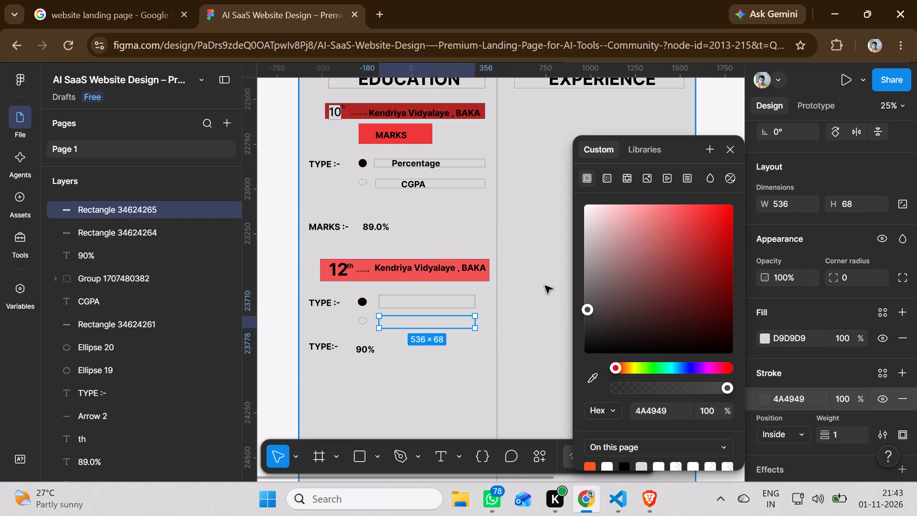
Send the two new outlined rectangles over the 12th entry's Percentage and CGPA labels to the back.
right_click(437, 304)
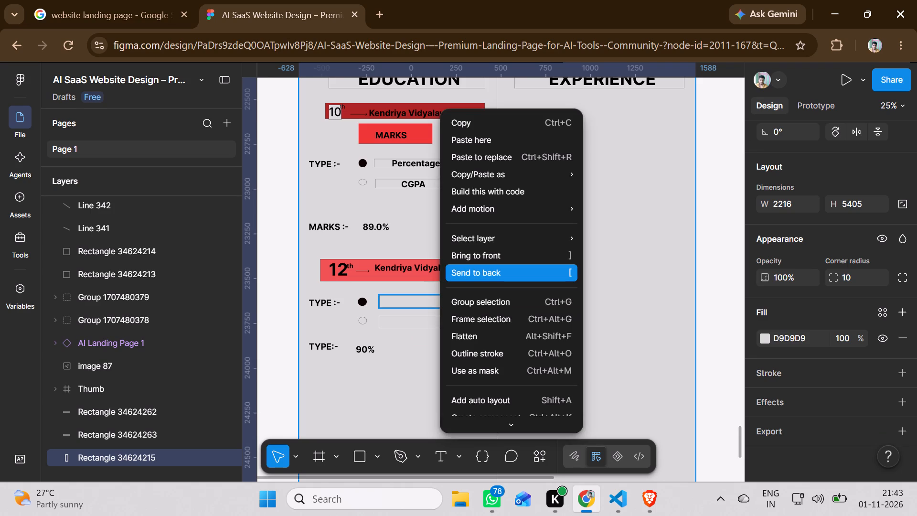
left_click(477, 267)
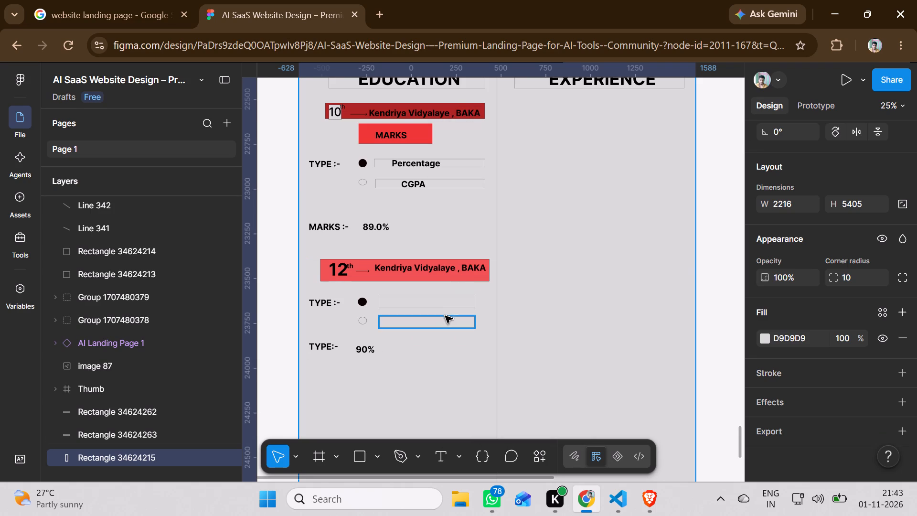
left_click(445, 303)
right_click(458, 300)
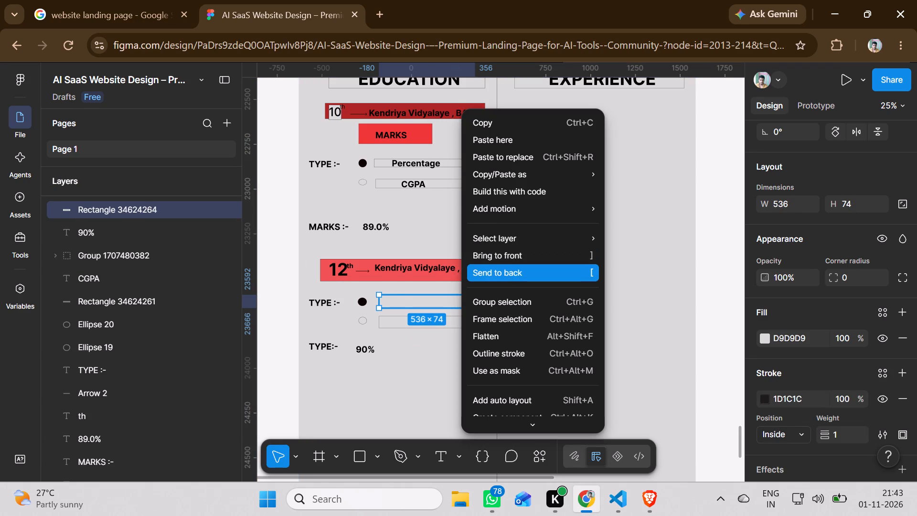
left_click(498, 271)
right_click(458, 326)
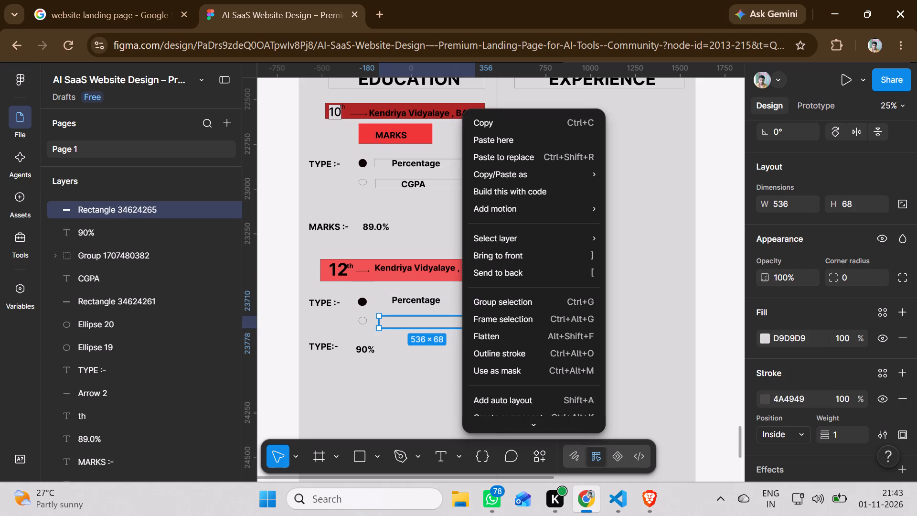
left_click(490, 272)
Send the section's large grey background rectangle to the back, behind the 12th entry's outlined Percentage and CGPA rectangles.
left_click(600, 305)
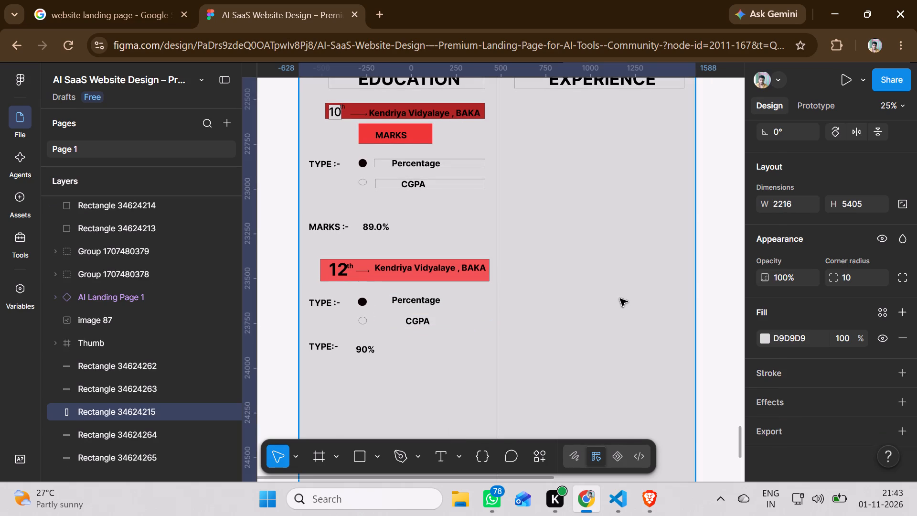
right_click(630, 289)
left_click(667, 257)
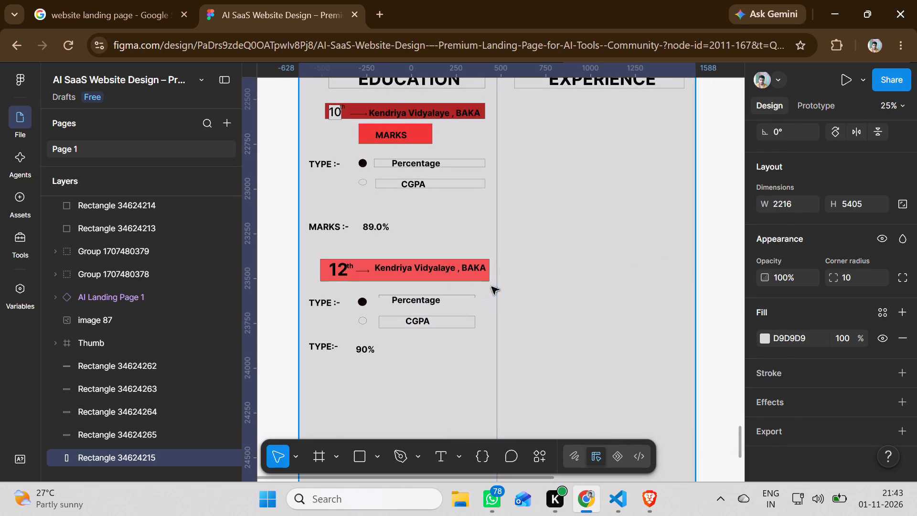
right_click(462, 301)
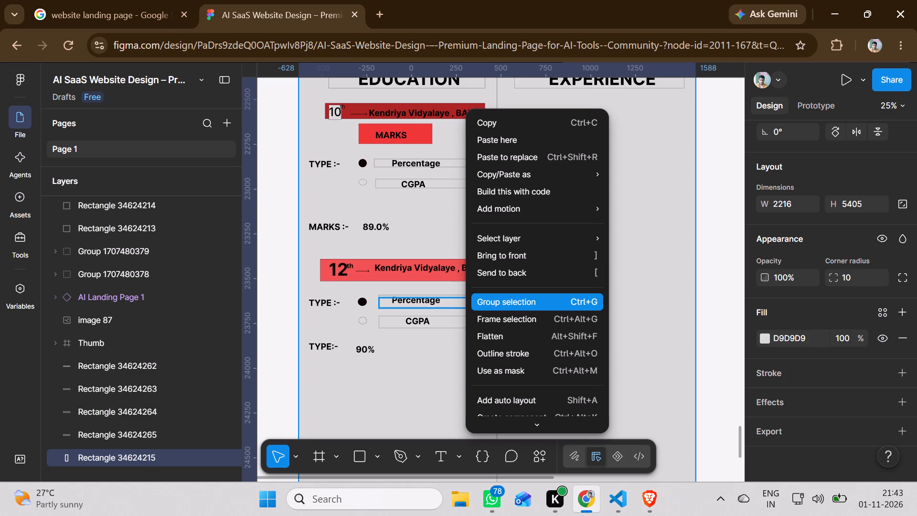
left_click(490, 278)
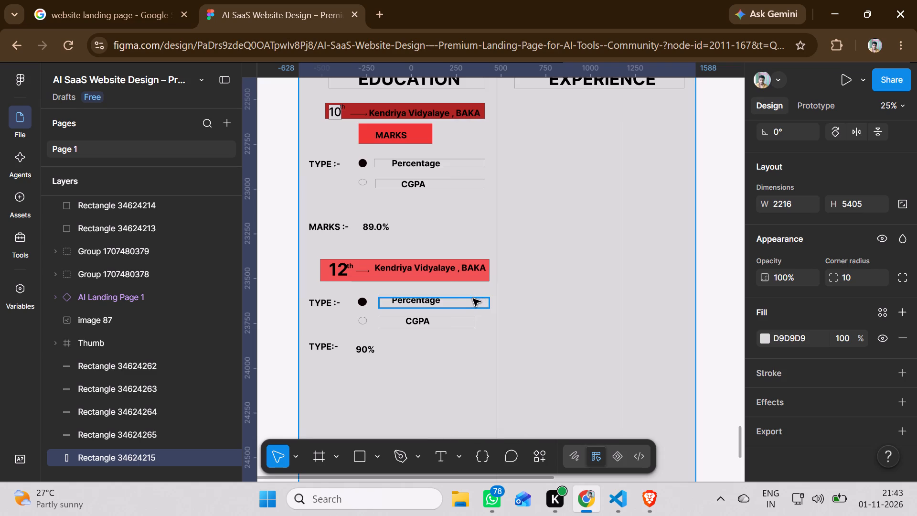
Add a dark stroke to the existing 616 × 58 rectangle behind the 12th entry's Percentage label.
left_click(469, 296)
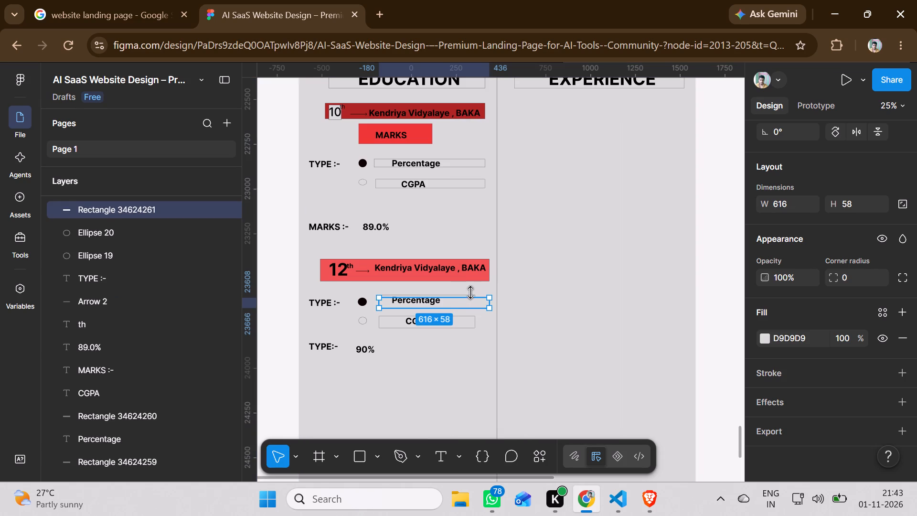
left_click(793, 376)
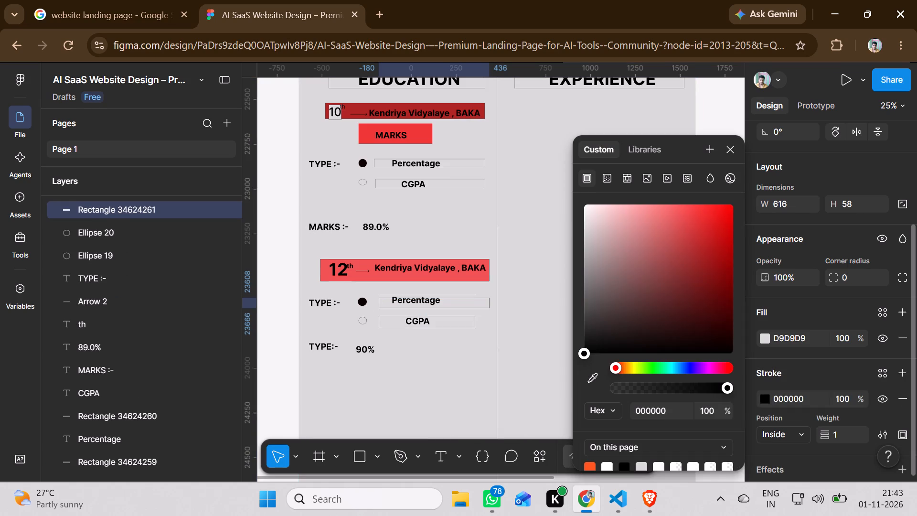
left_click(589, 313)
left_click(532, 318)
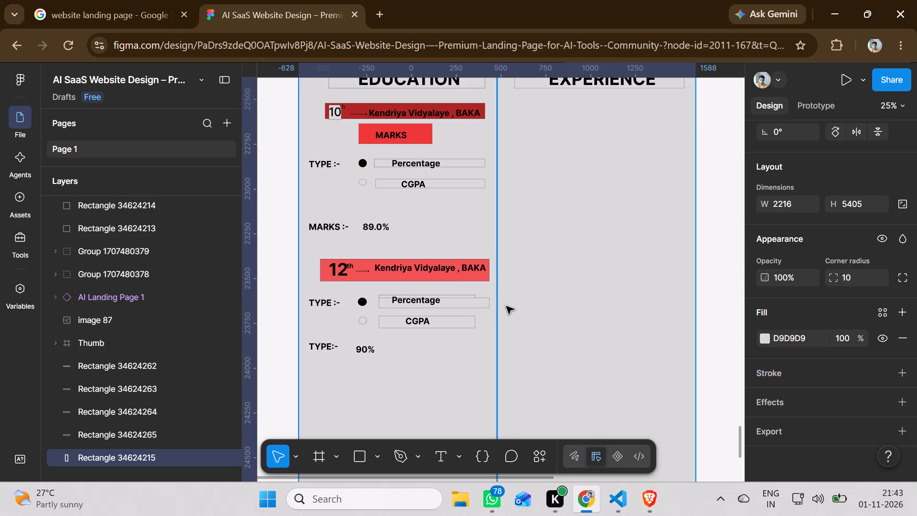
Change the fill of the outlined rectangle behind the 10th entry's Percentage label to a light red.
left_click(438, 165)
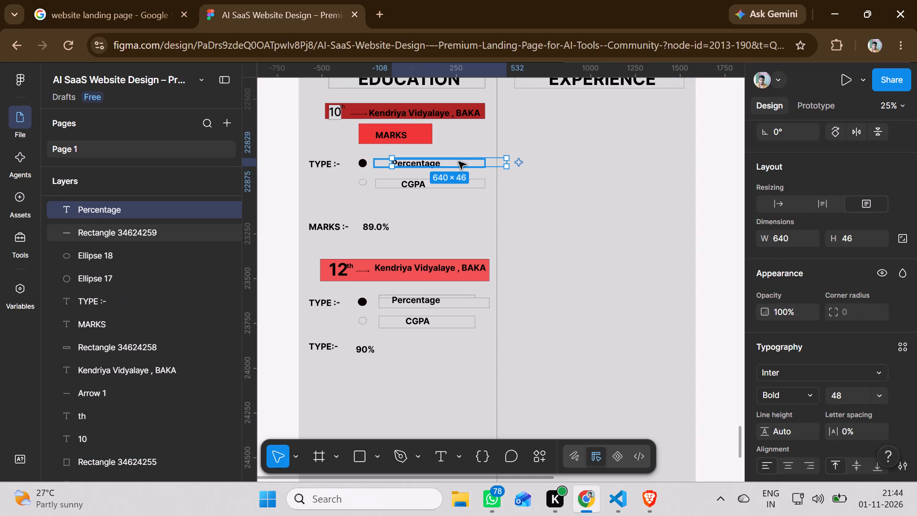
left_click(491, 162)
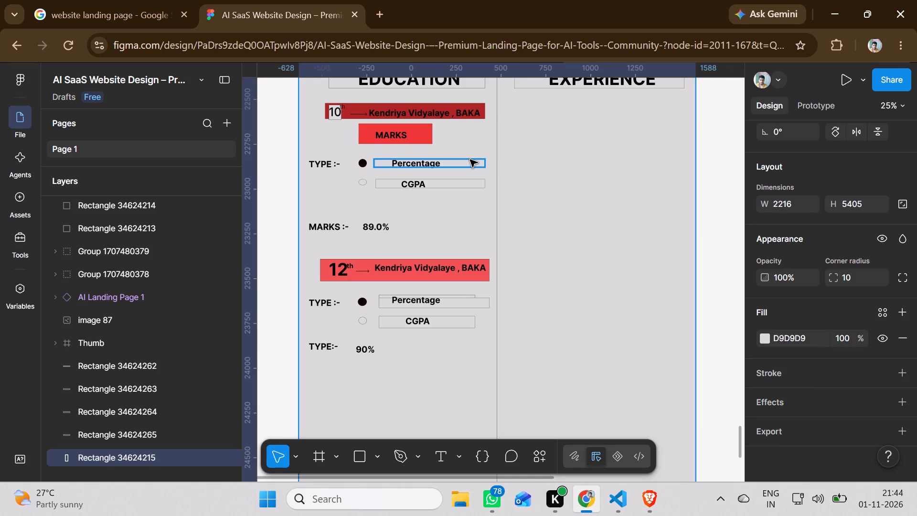
left_click(470, 160)
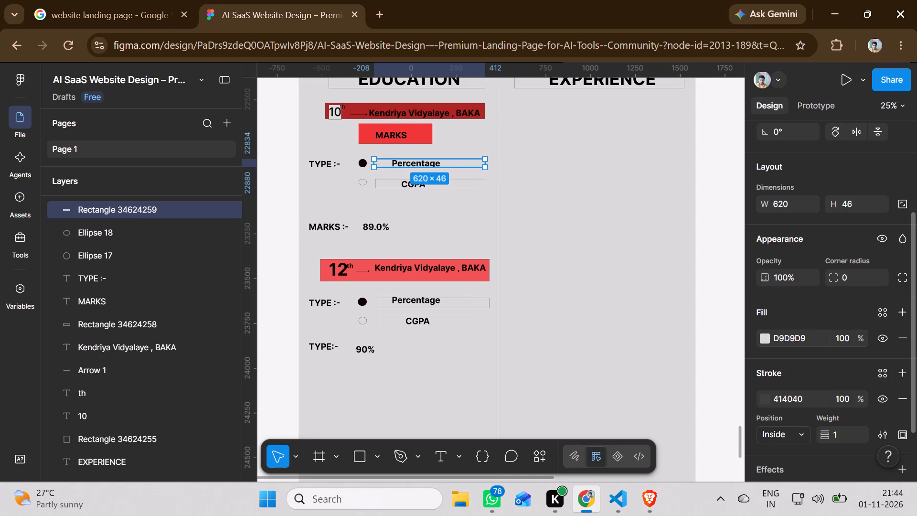
left_click(765, 332)
left_click(771, 341)
left_click(768, 336)
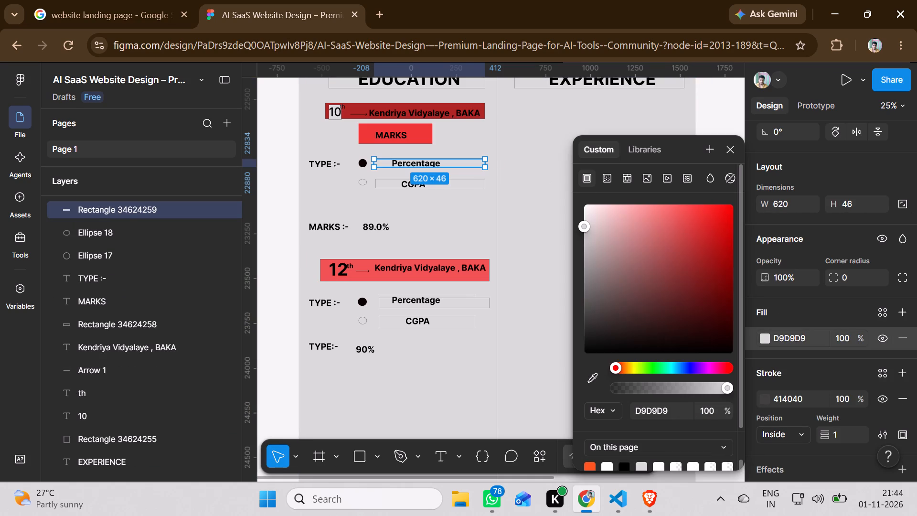
left_click(672, 210)
left_click(660, 210)
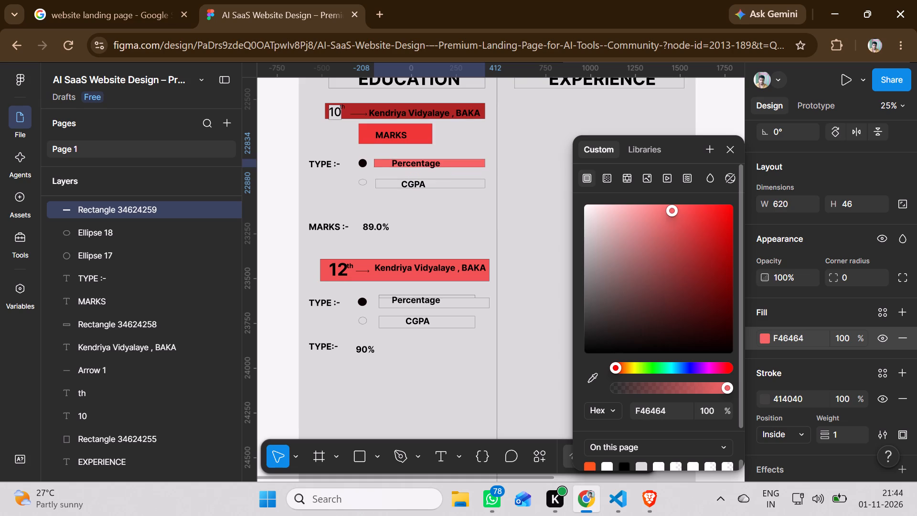
Change the fill of the outlined rectangle behind the 10th entry's CGPA label to pale pink F1B0B0.
left_click(457, 180)
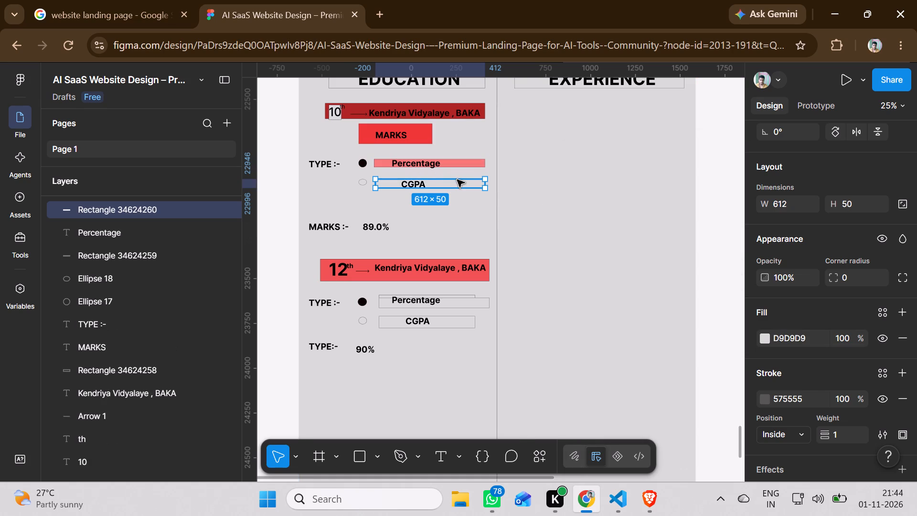
left_click(761, 337)
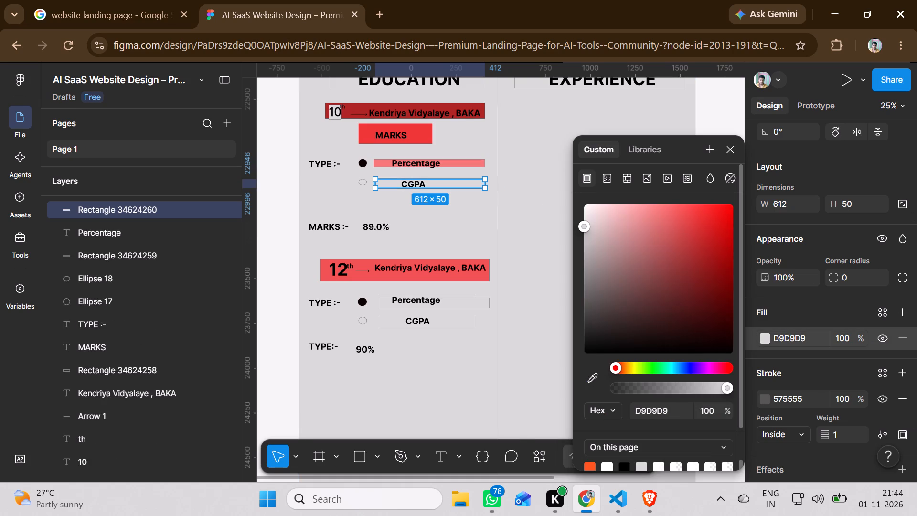
left_click(624, 213)
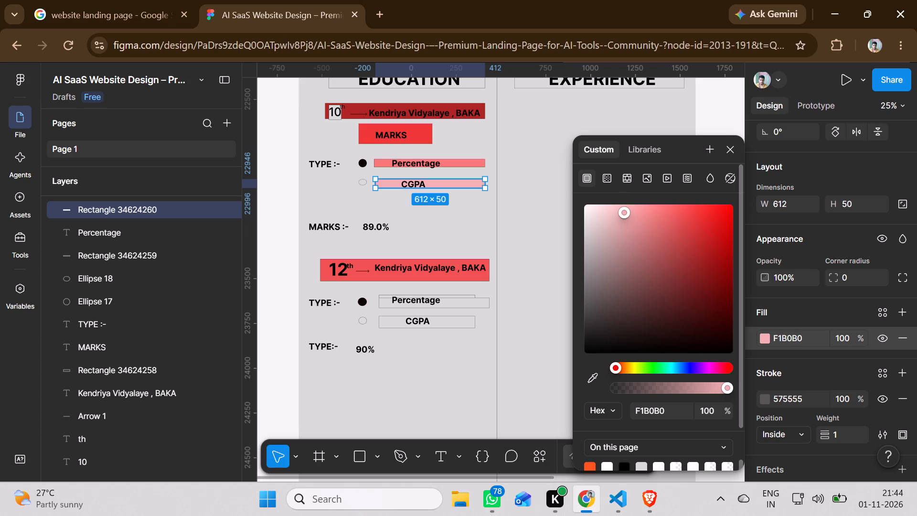
left_click(661, 119)
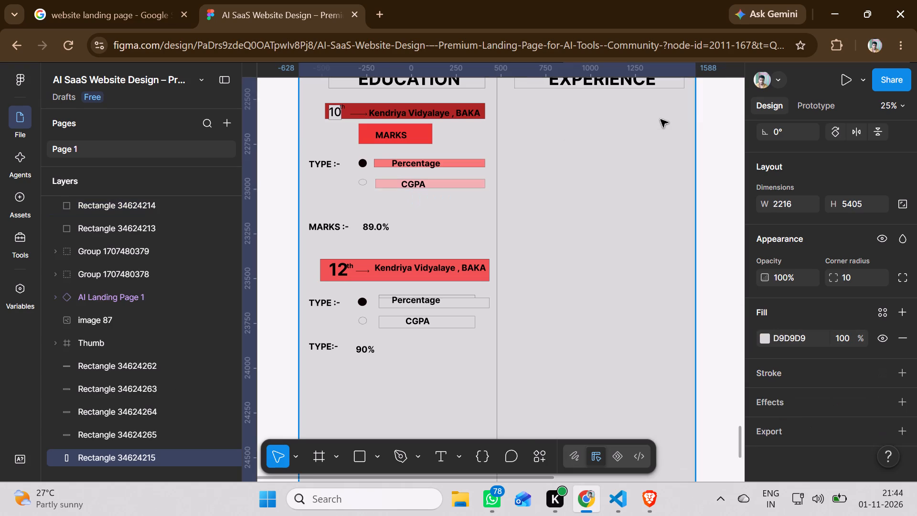
Change the fill of the 616 × 58 rectangle behind the 12th entry's Percentage label to light red F48989.
left_click(459, 300)
left_click(769, 337)
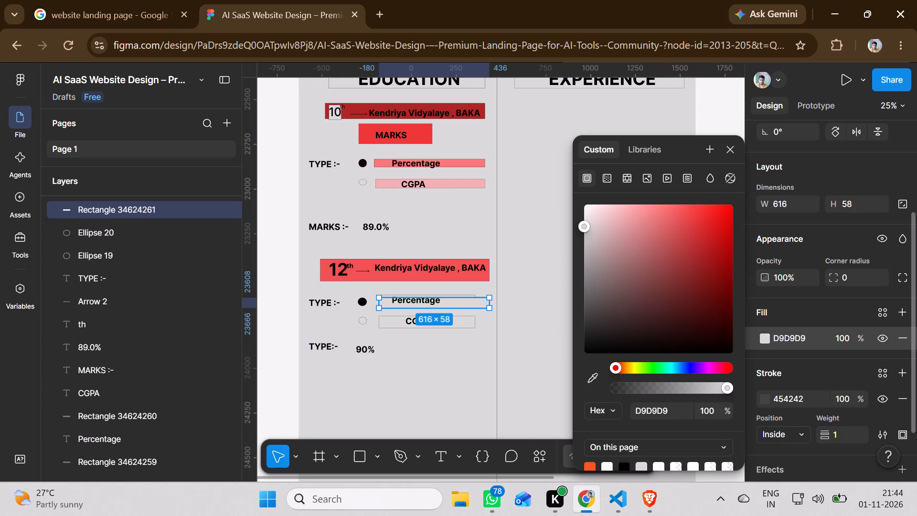
left_click(650, 211)
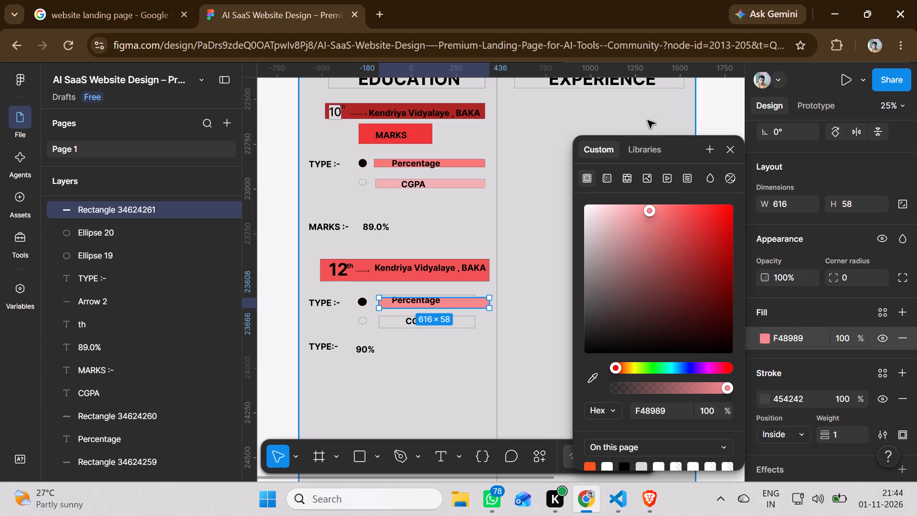
left_click(648, 120)
Change the fill of the outlined rectangle behind the 12th entry's CGPA label to light red F48181.
left_click(458, 323)
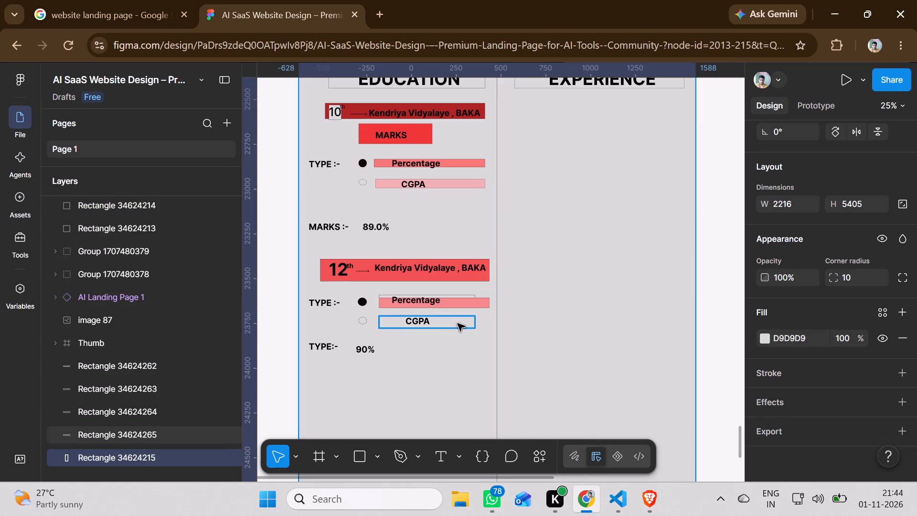
left_click(769, 340)
left_click(654, 210)
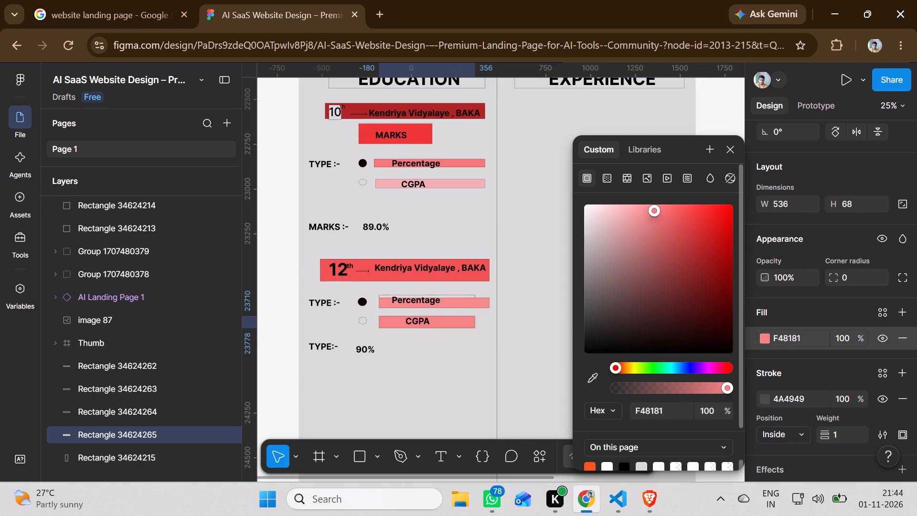
left_click(644, 110)
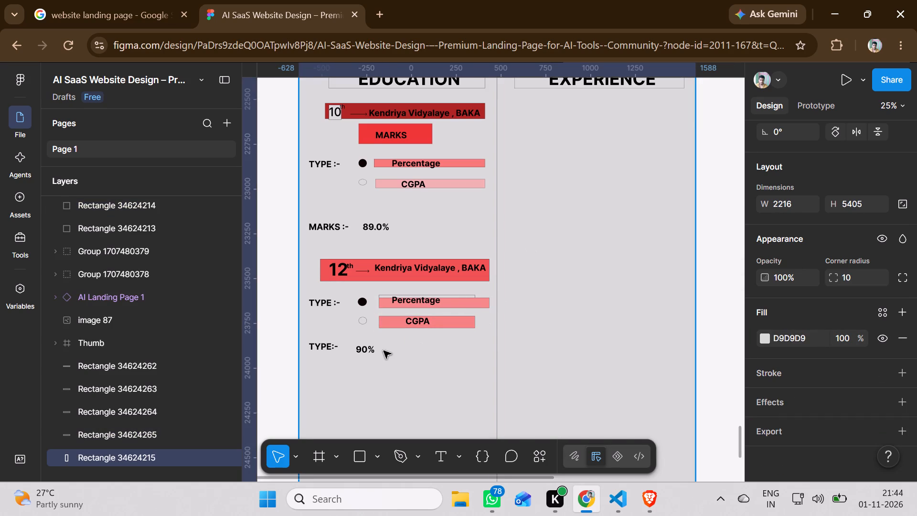
Extend the vertical divider between EDUCATION and EXPERIENCE down to just above the dark footer band, about 2970 long and kept at 90°.
scroll(384, 351, "up", 4)
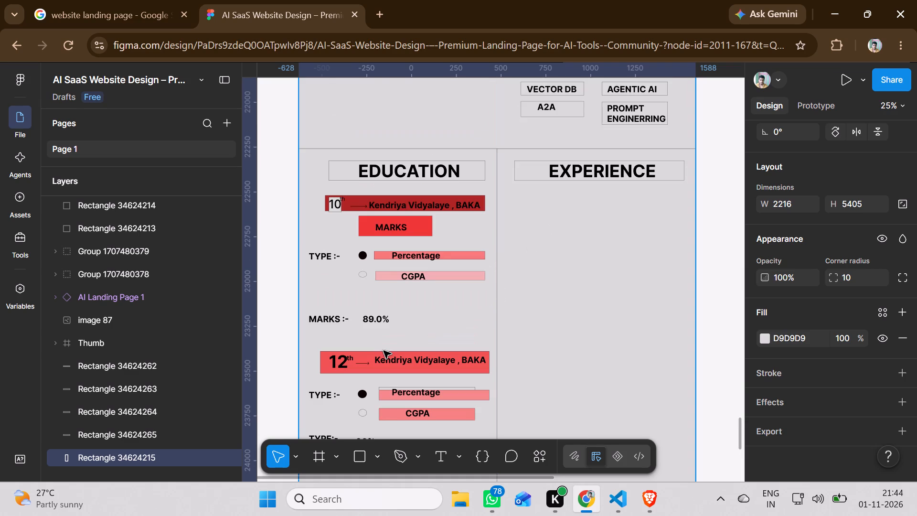
scroll(384, 351, "down", 1)
scroll(384, 351, "up", 1)
scroll(384, 351, "down", 9)
scroll(384, 351, "up", 2)
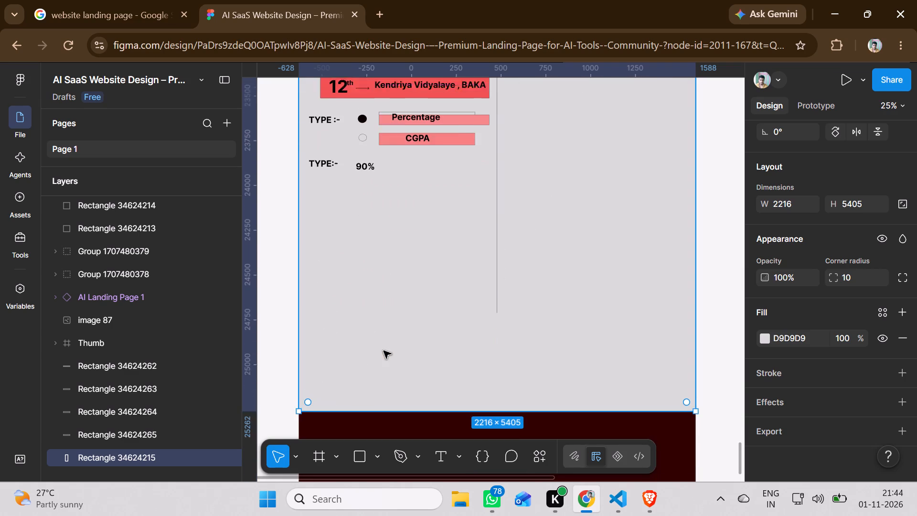
scroll(384, 351, "down", 3)
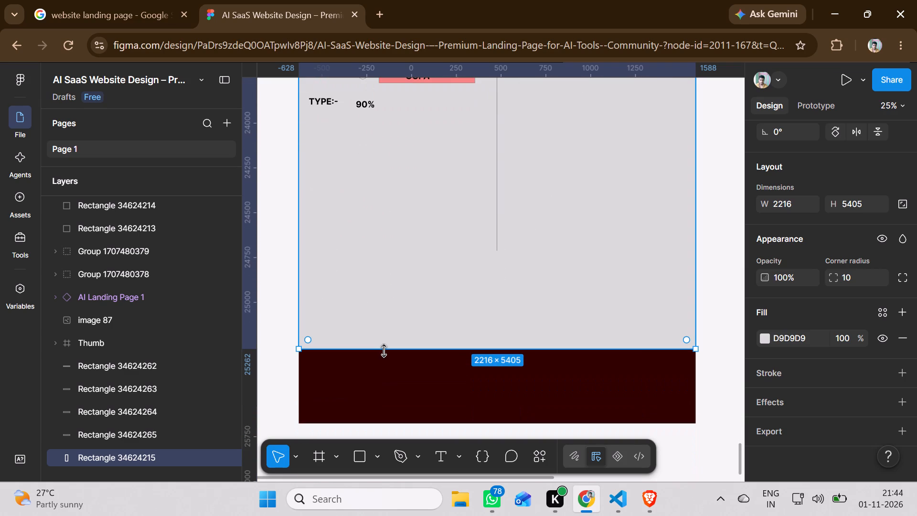
scroll(384, 351, "up", 8)
scroll(384, 351, "down", 7)
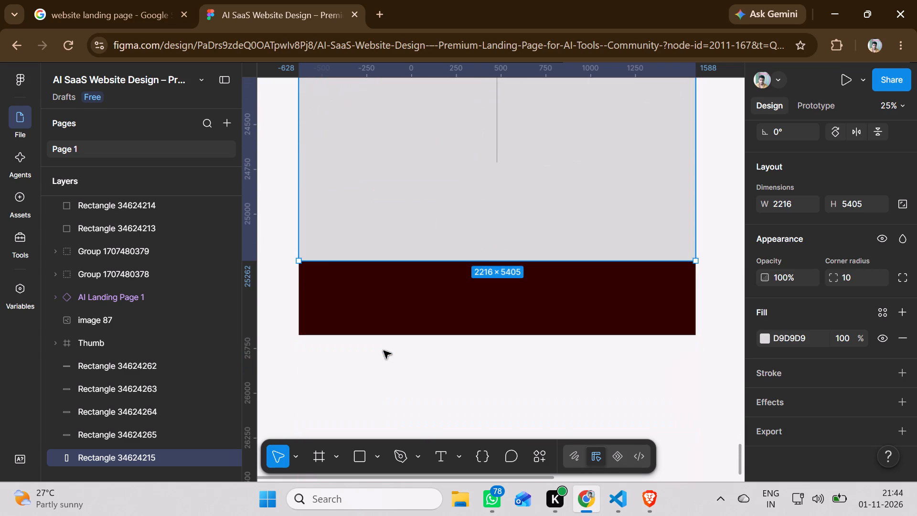
scroll(384, 351, "up", 3)
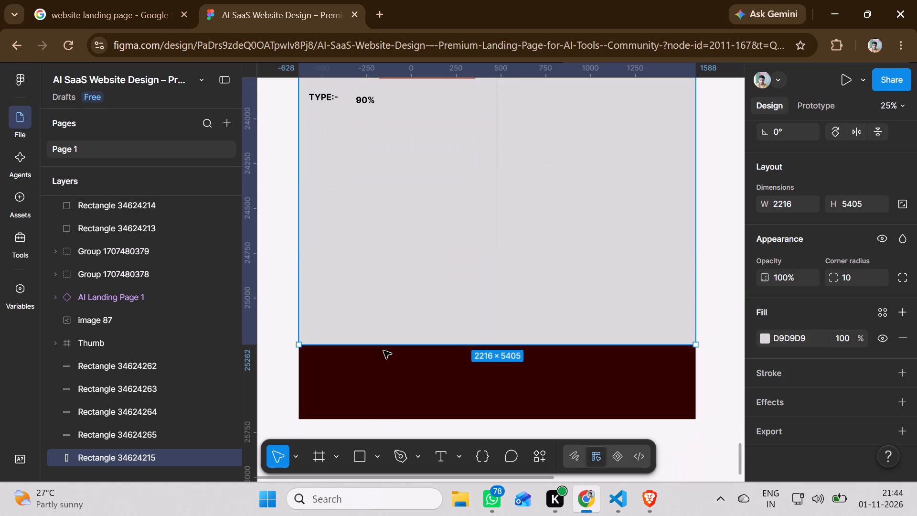
scroll(384, 351, "up", 1)
scroll(384, 351, "down", 1)
scroll(384, 351, "up", 1)
scroll(384, 351, "down", 1)
scroll(384, 351, "up", 3)
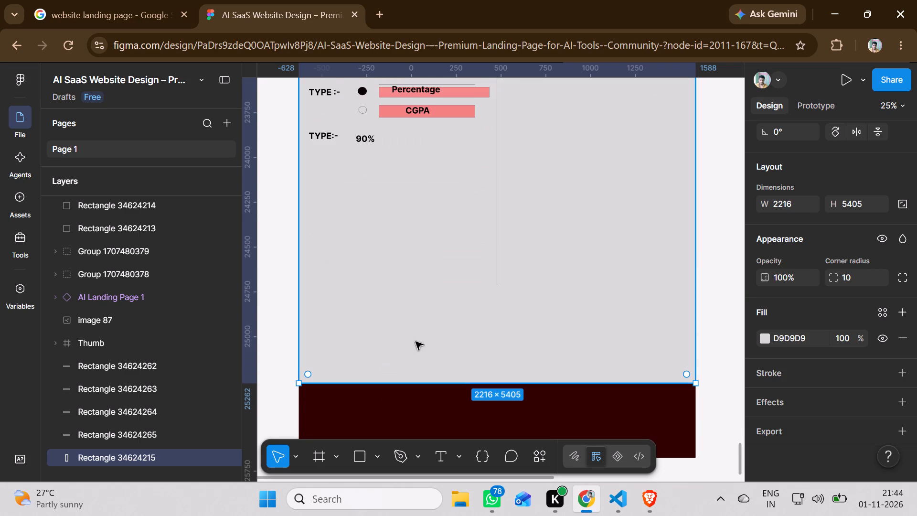
left_click(496, 284)
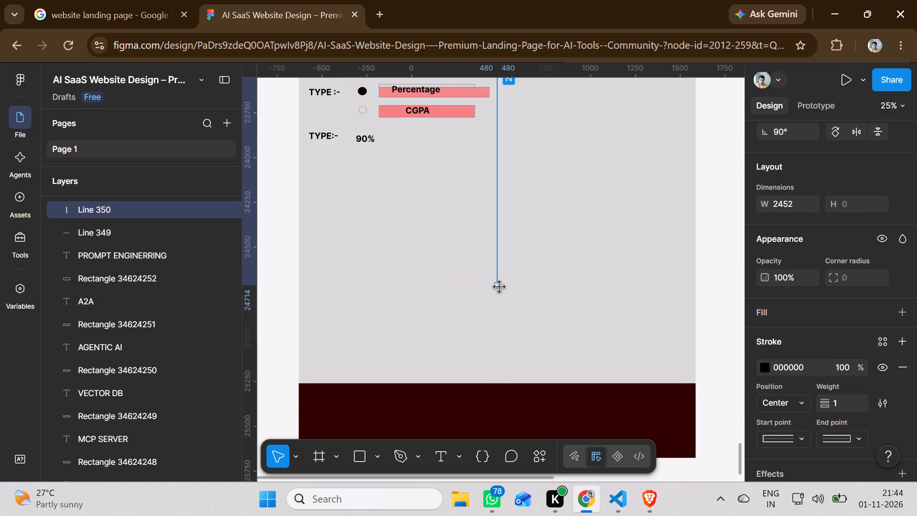
left_click_drag(499, 286, 496, 370)
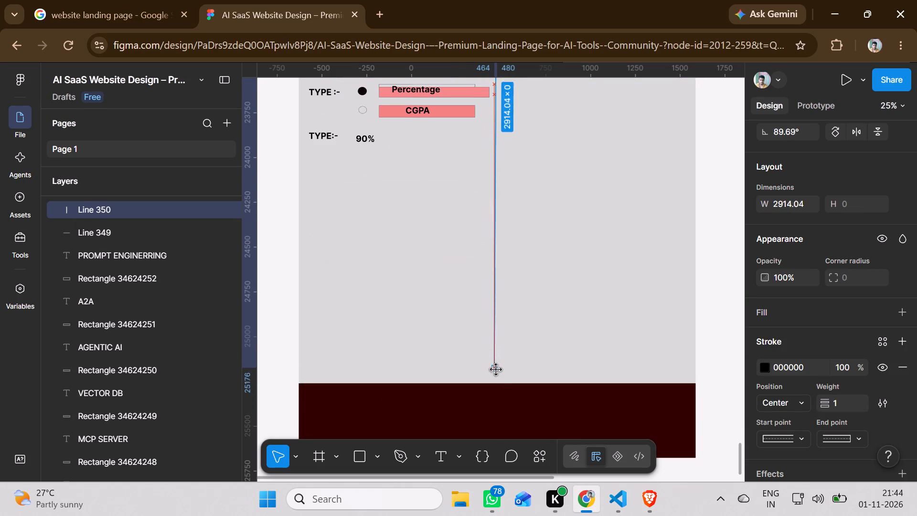
left_click_drag(496, 370, 500, 376)
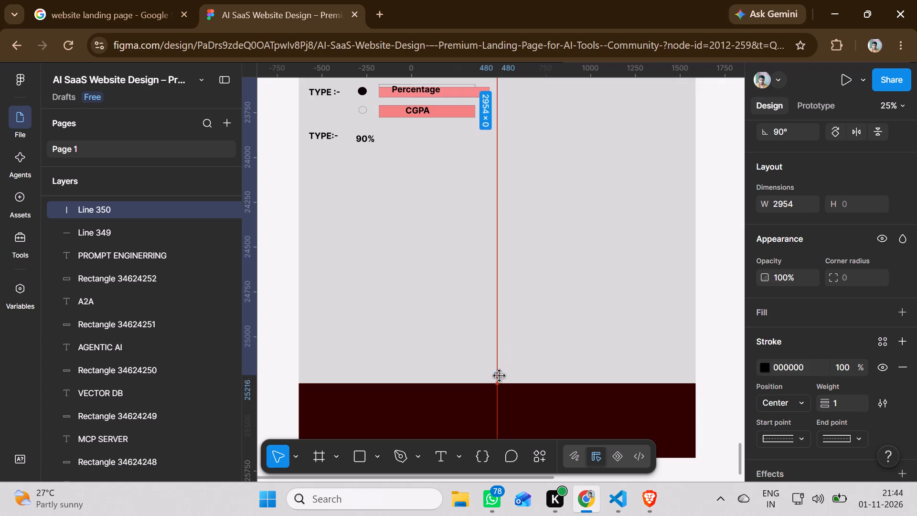
left_click_drag(500, 376, 500, 377)
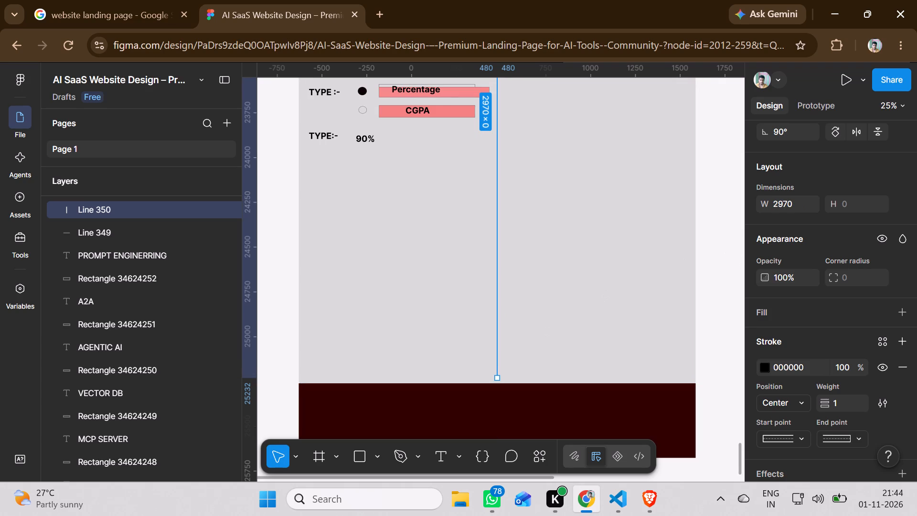
scroll(807, 259, "up", 3)
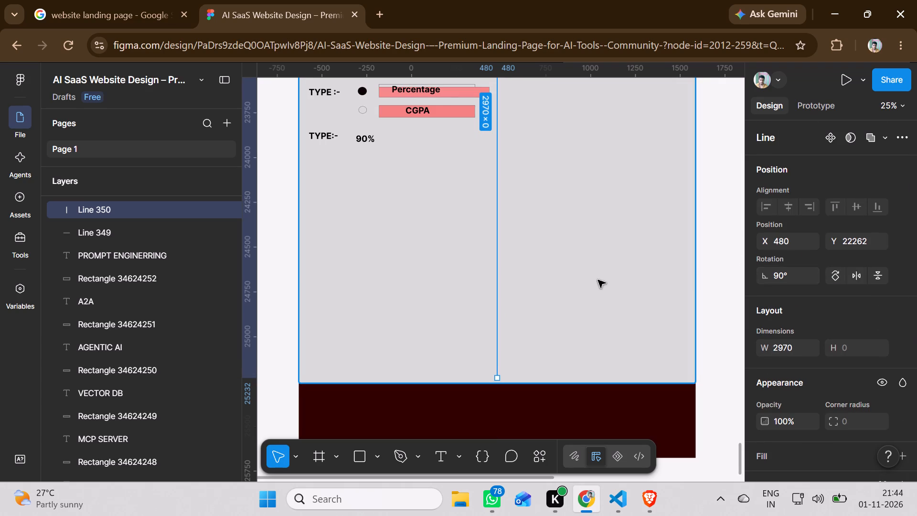
left_click(598, 271)
Change the fill of the rectangle behind the EDUCATION heading to very dark red 330808.
scroll(444, 283, "up", 4)
scroll(444, 283, "down", 4)
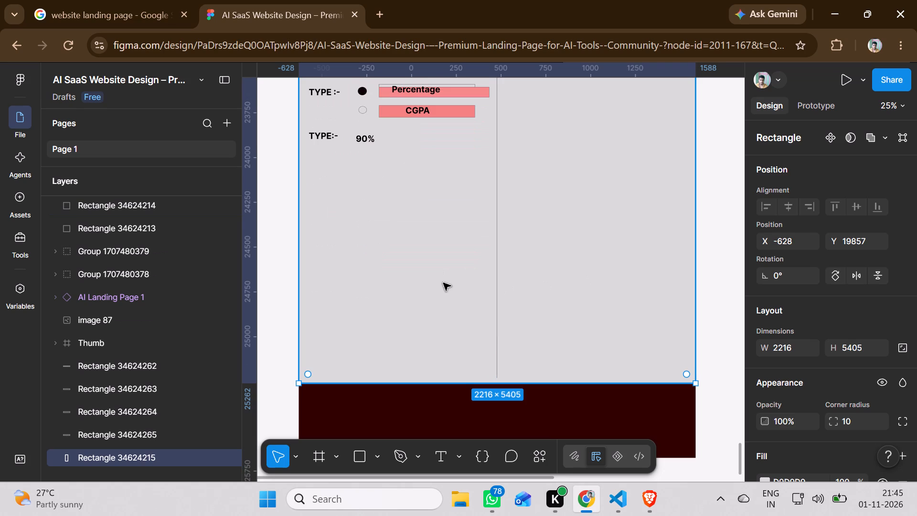
scroll(371, 283, "up", 5)
scroll(371, 283, "down", 1)
scroll(371, 283, "up", 5)
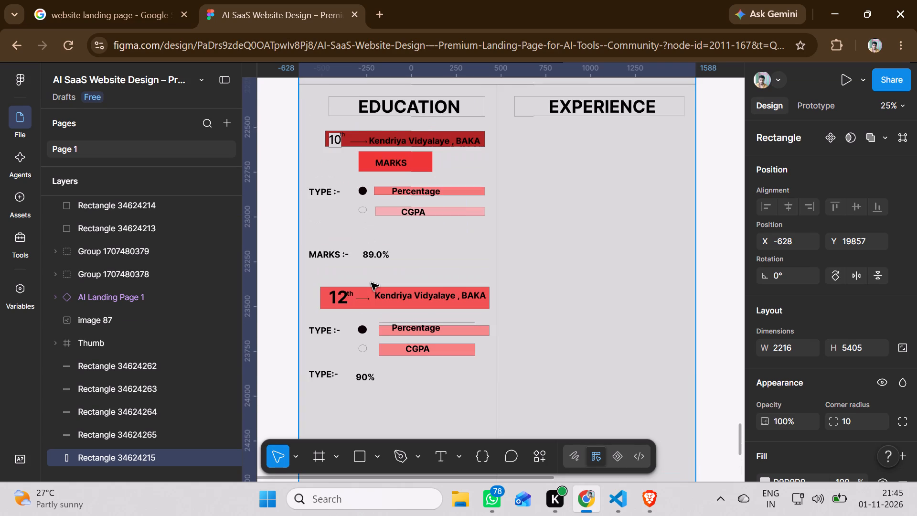
scroll(371, 283, "up", 2)
left_click(466, 122)
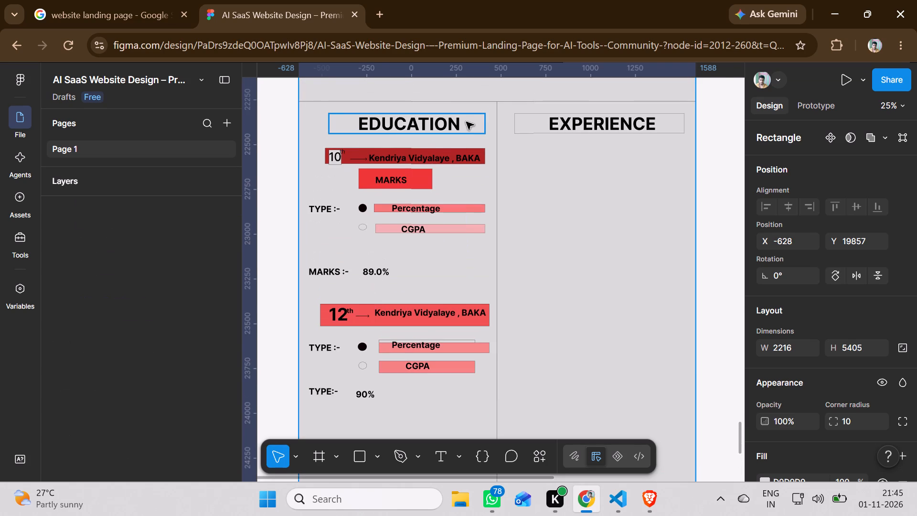
scroll(856, 300, "down", 4)
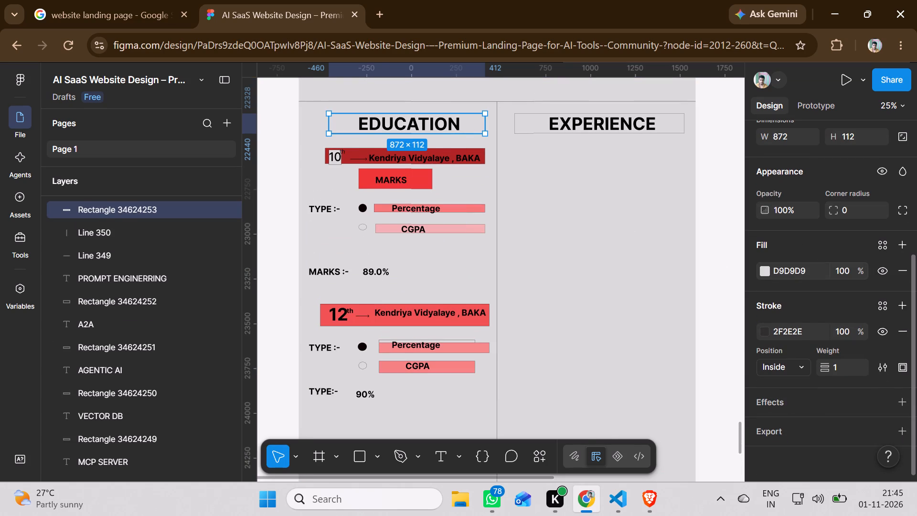
left_click(768, 271)
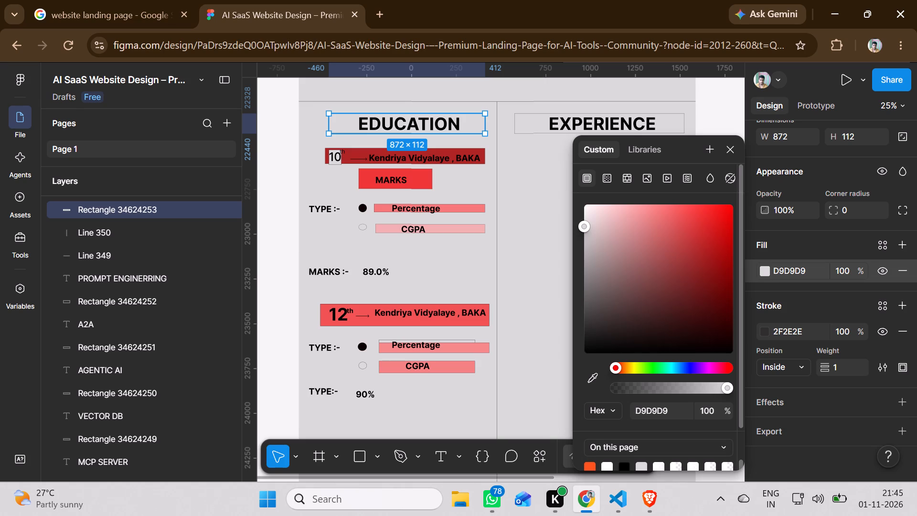
left_click(720, 344)
left_click(710, 323)
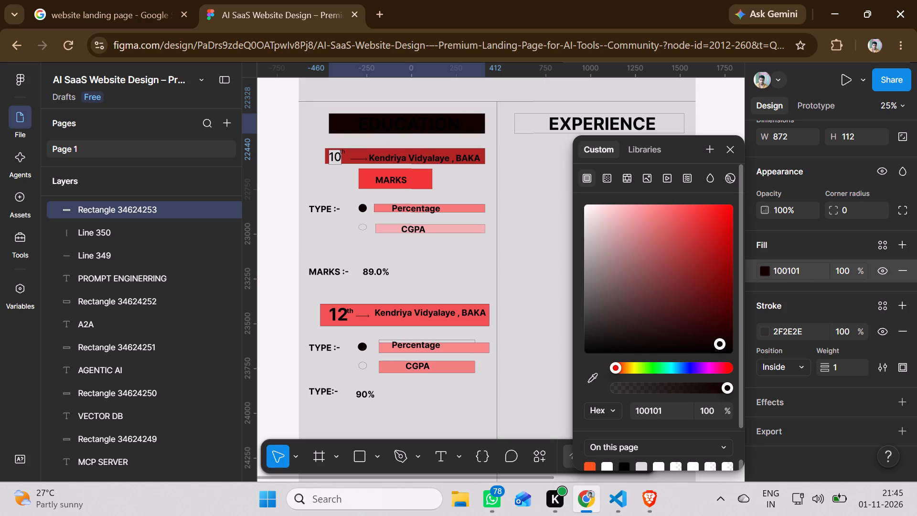
Change the fill of the rectangle behind the EXPERIENCE heading to very dark red 310A0A.
left_click(624, 125)
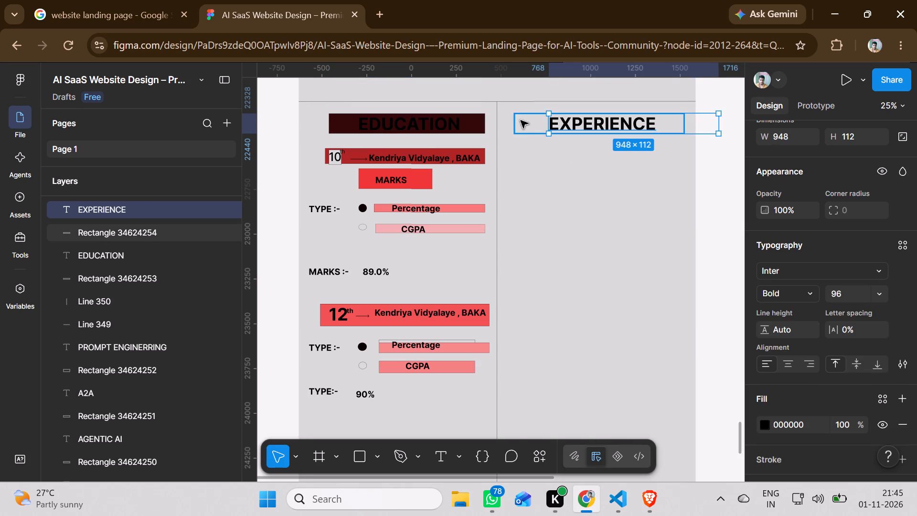
left_click(521, 120)
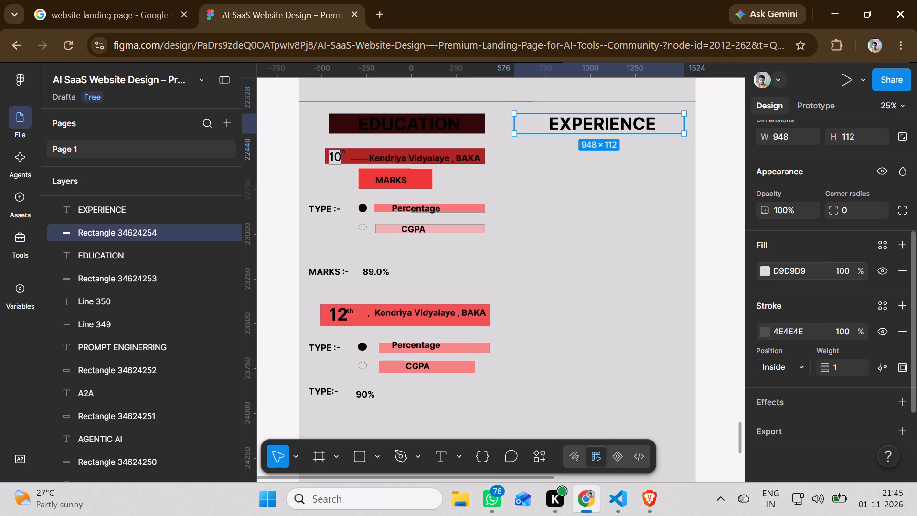
left_click(765, 268)
left_click(713, 333)
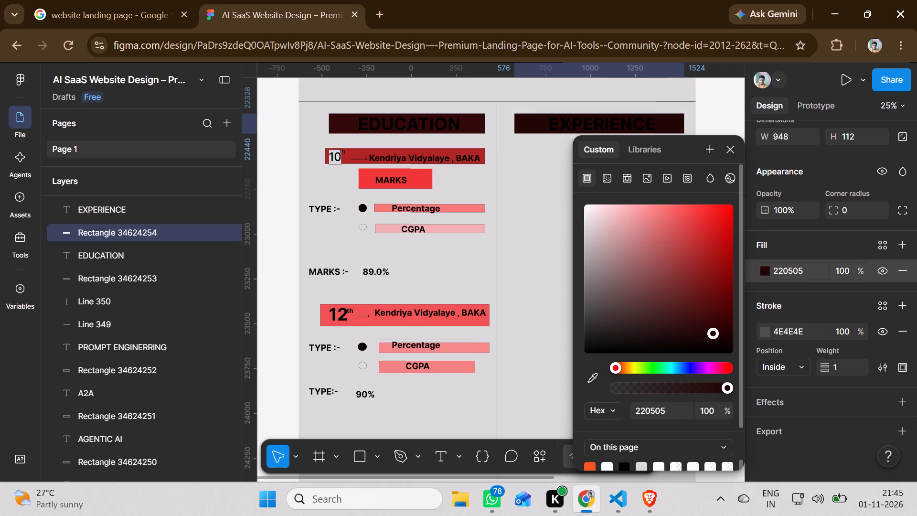
left_click(702, 324)
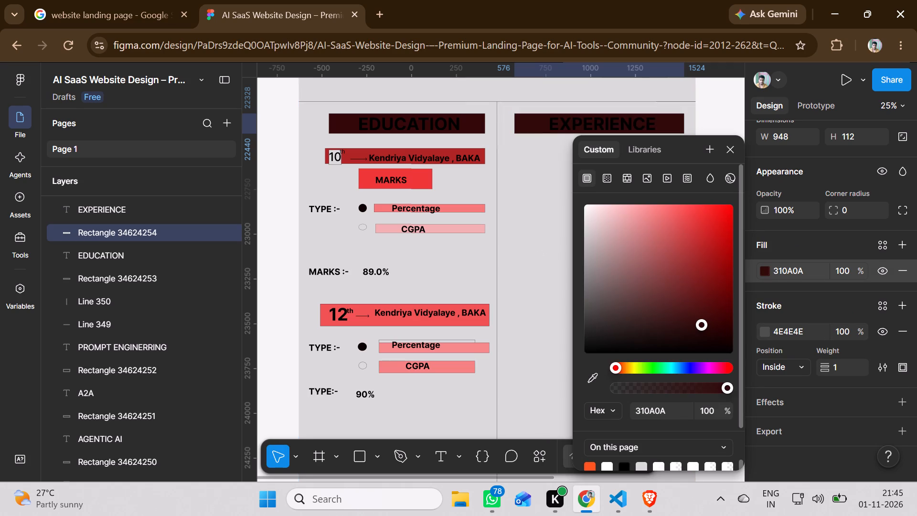
left_click(543, 262)
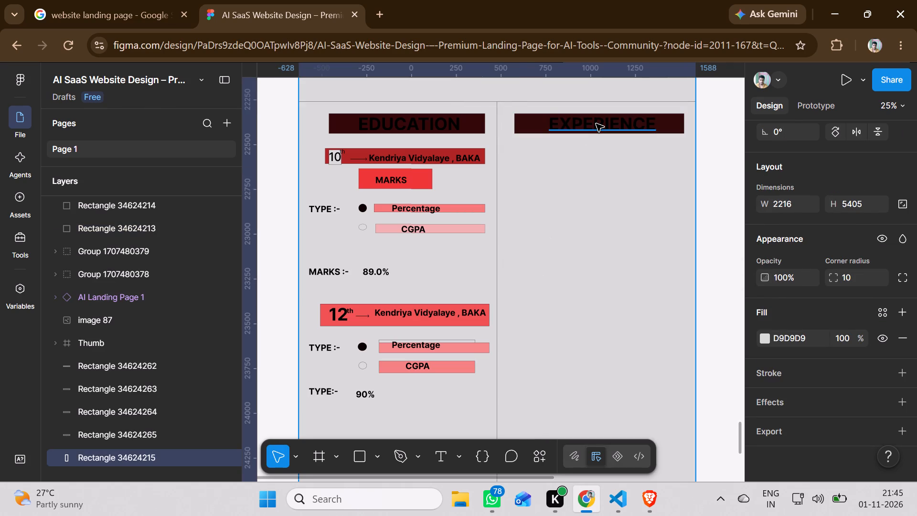
Lower the opacity of the dark red rectangle behind the EXPERIENCE heading to 79%.
left_click(596, 124)
left_click(534, 124)
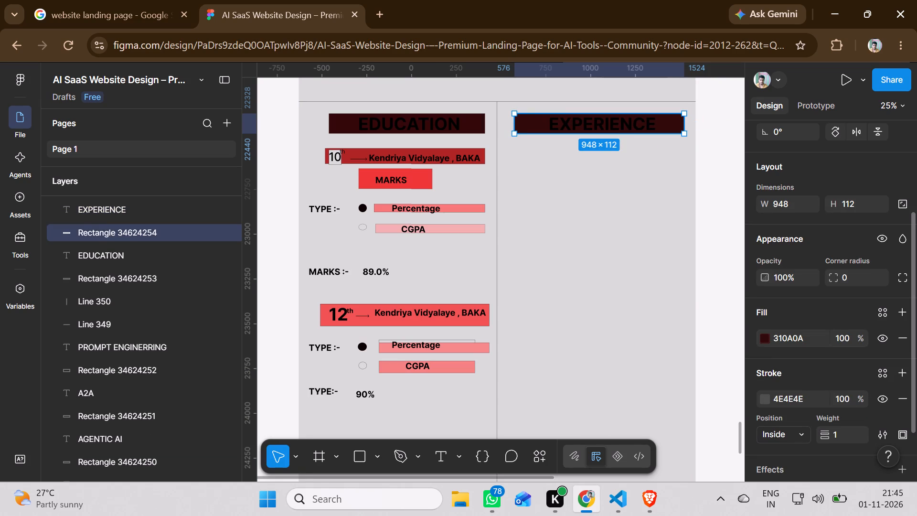
left_click(803, 276)
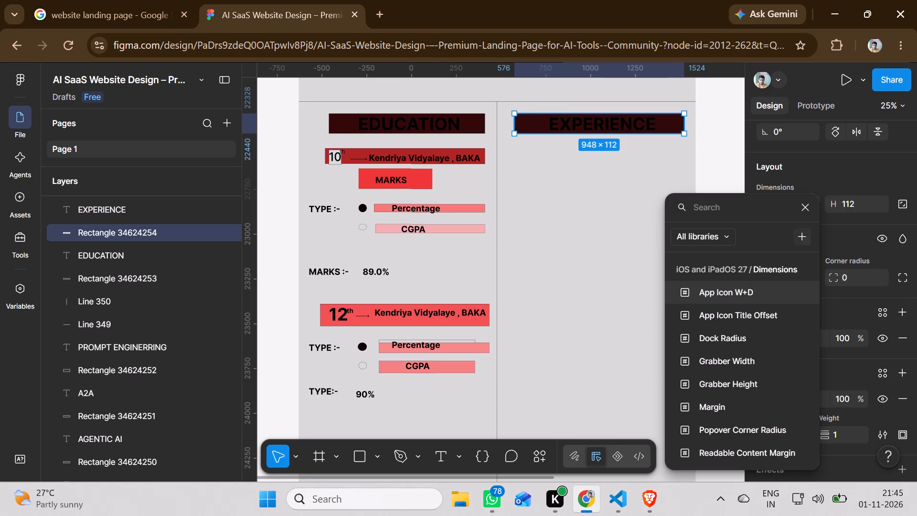
left_click(805, 210)
left_click(793, 276)
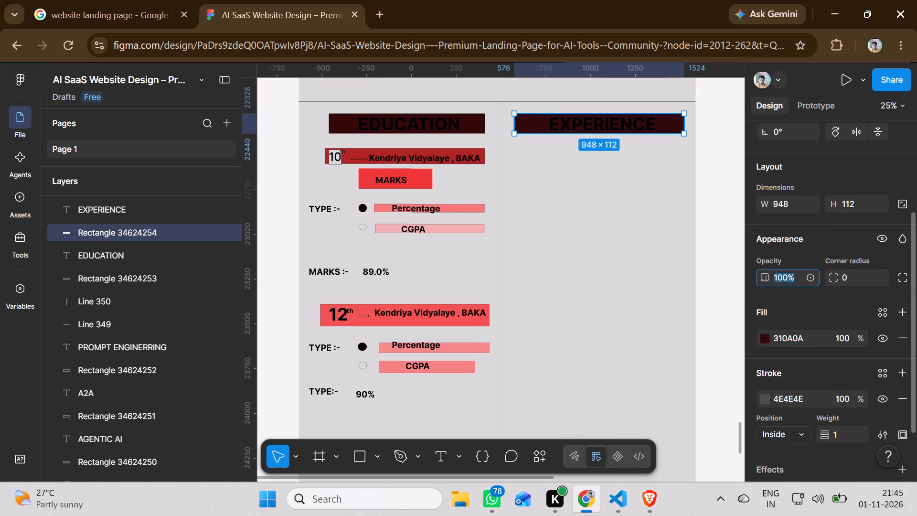
key("Down")
key("Down")
key("Down")
key("Down")
key("Down")
key("Down")
key("Down")
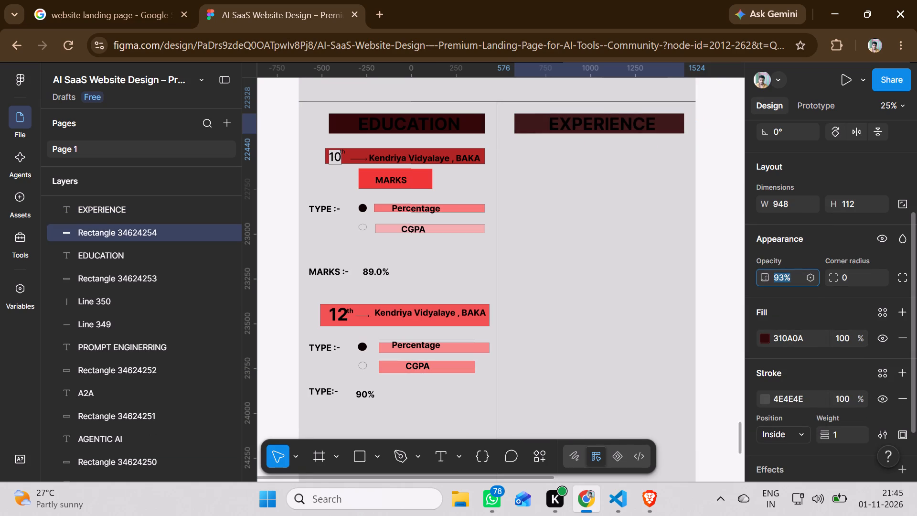
key("Down")
key("Down")
key("Down")
key("Down")
key("Down")
key("Down")
key("Down")
key("Down")
key("Down")
key("Down")
key("Down")
key("Down")
key("Down")
key("Down")
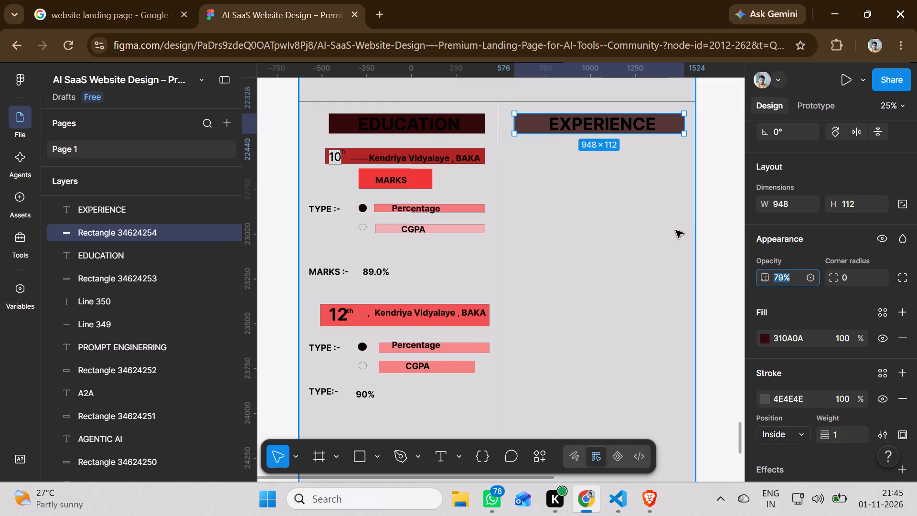
Lower the opacity of the dark red rectangle behind the EDUCATION heading to 70%.
left_click(476, 128)
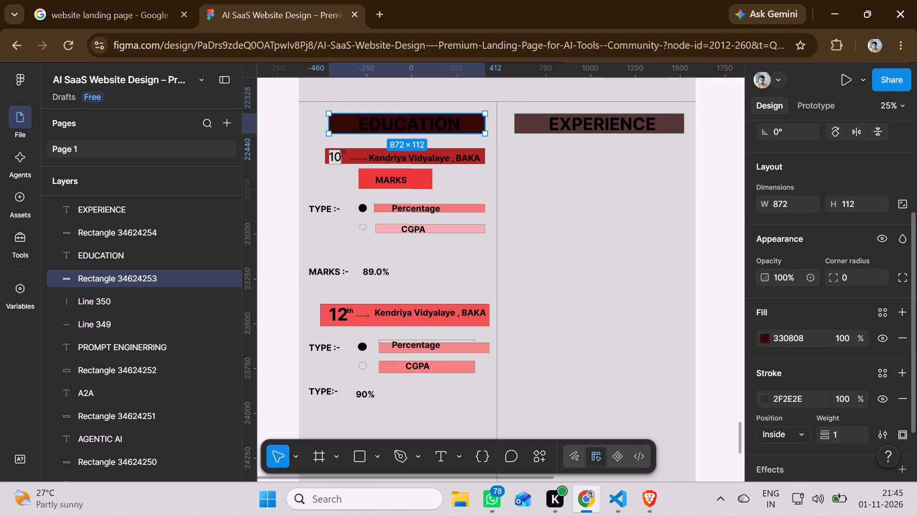
left_click(797, 279)
key("Down")
key("Down")
key("Down")
key("Down")
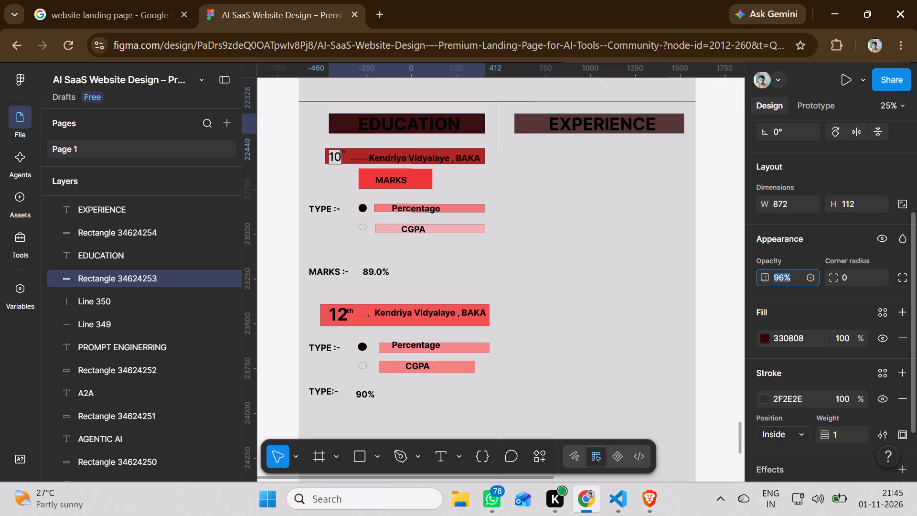
key("Down")
key("Down")
key("Down")
key("Down")
key("Down")
key("Down")
key("Down")
key("Down")
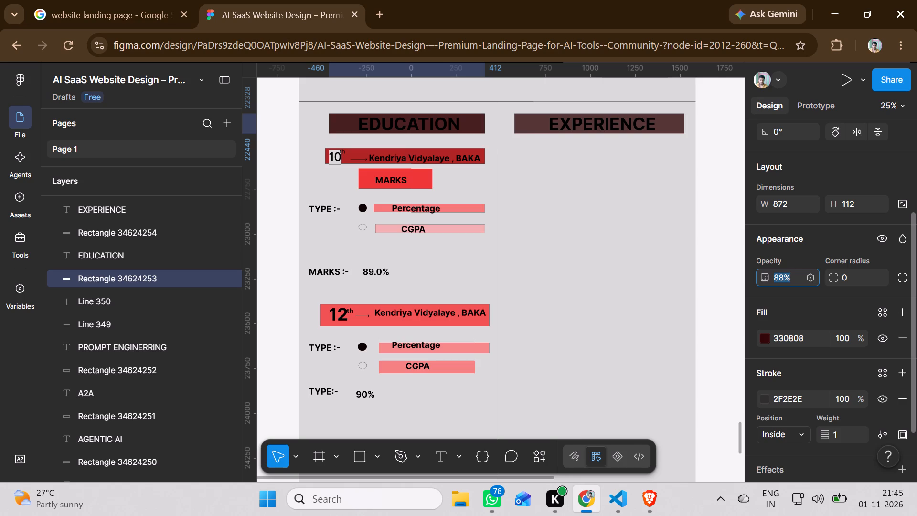
key("Down")
key("Down")
key("Down")
key("Down")
key("Down")
key("Down")
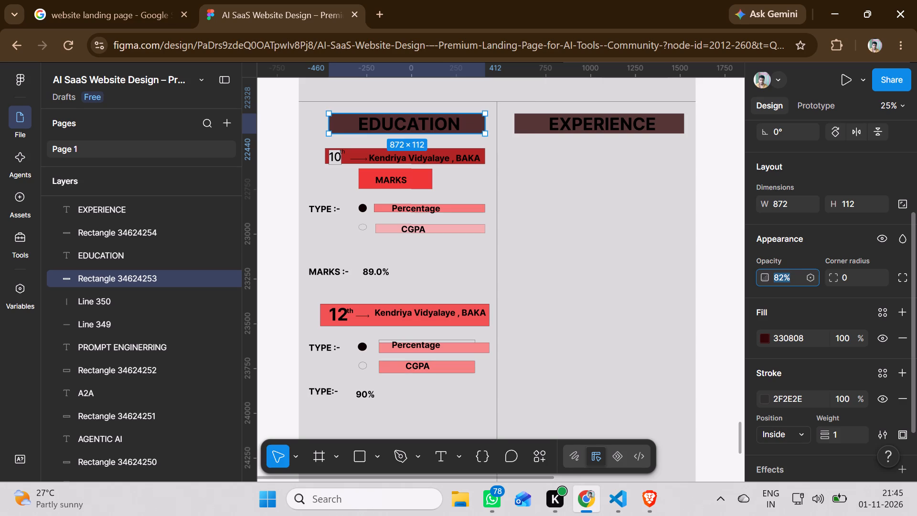
key("Down")
key("Down")
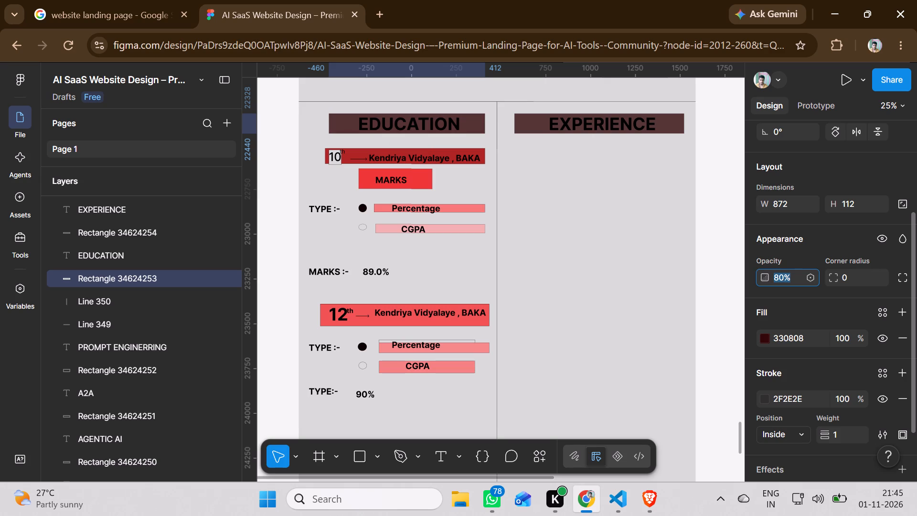
key("Down")
key("Down")
key("Down")
key("Down")
key("Down")
key("Down")
key("Down")
key("Down")
key("Down")
key("Down")
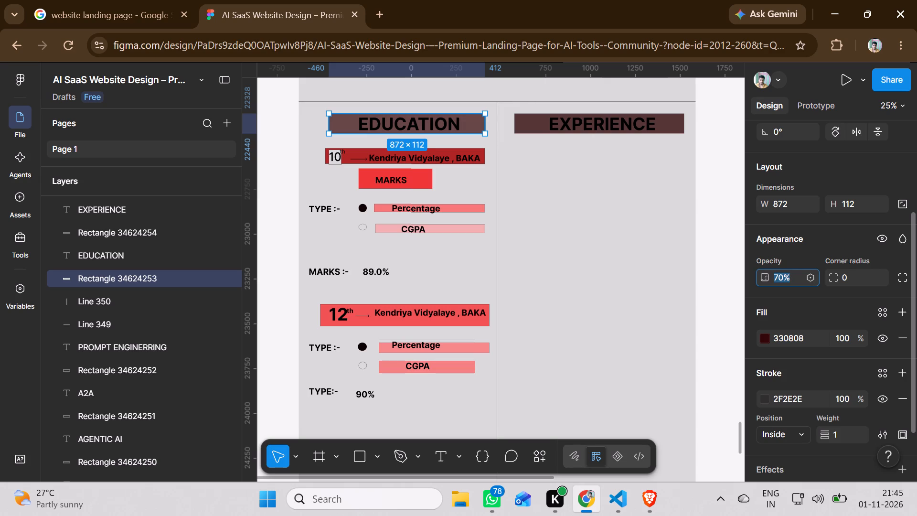
left_click(562, 153)
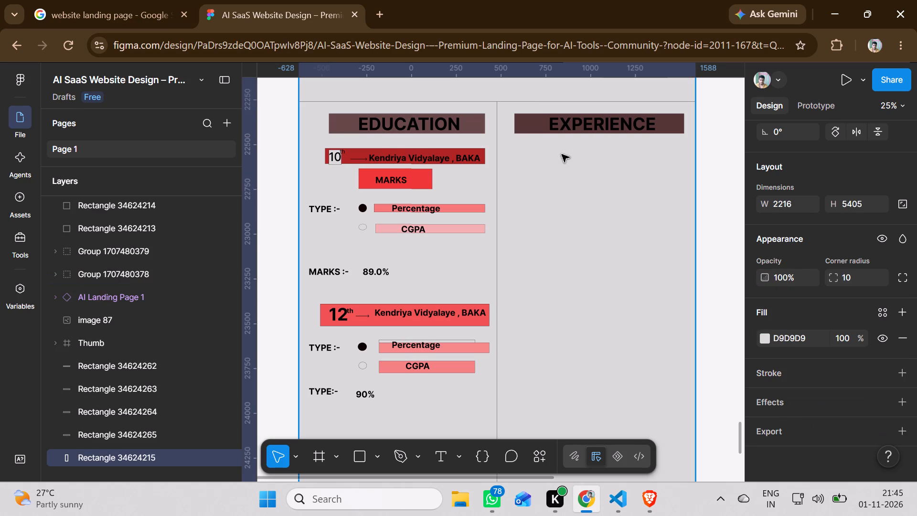
Review the RESUME section's layout, from the CODE DUEL and About Me columns down to the education entries.
scroll(604, 233, "down", 3)
scroll(604, 233, "up", 9)
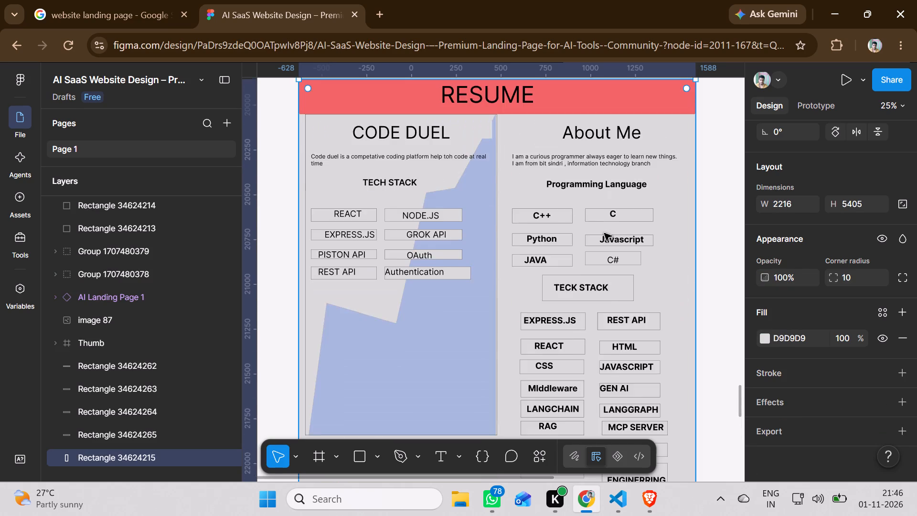
scroll(604, 233, "up", 5)
scroll(604, 233, "down", 8)
scroll(604, 233, "up", 1)
scroll(604, 233, "down", 5)
scroll(533, 257, "down", 3)
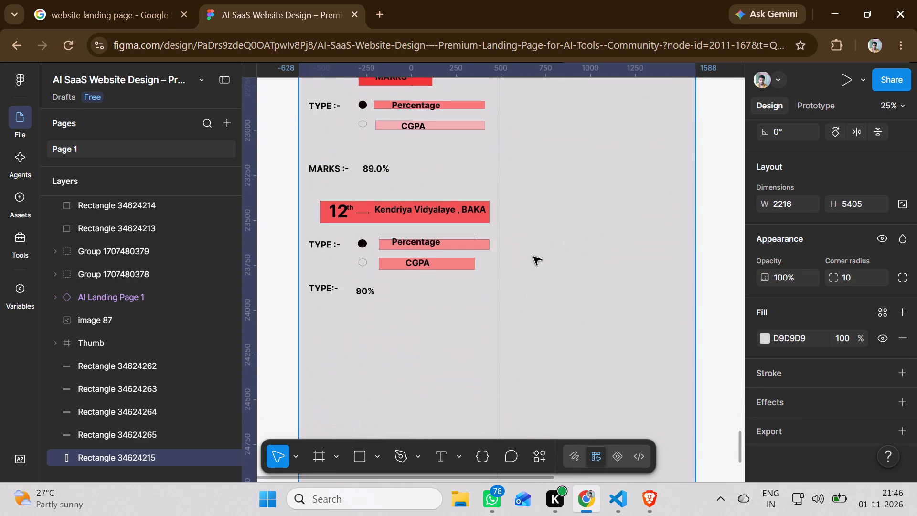
Draw a rectangle about 944 by 112 in the EDUCATION column, below the 12th entry's 90% mark.
scroll(533, 257, "down", 2)
scroll(533, 257, "up", 1)
scroll(533, 257, "down", 2)
left_click(369, 456)
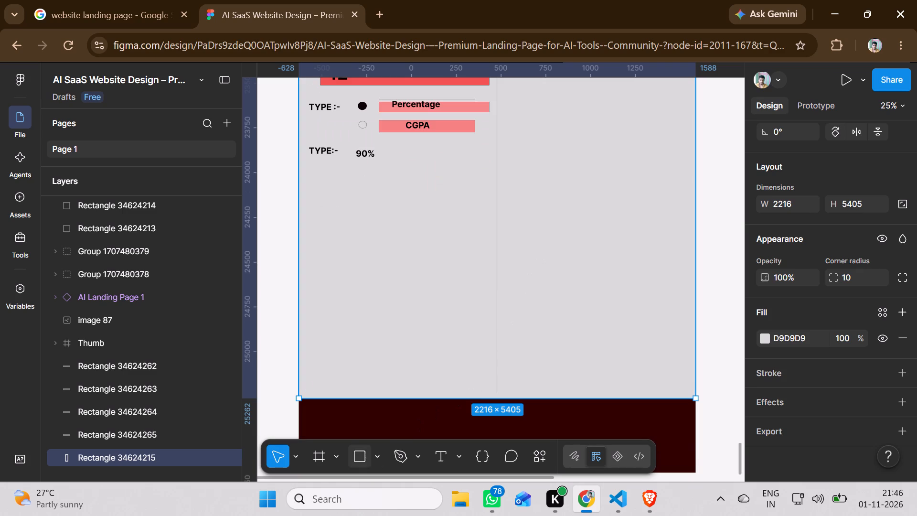
left_click_drag(331, 184, 438, 204)
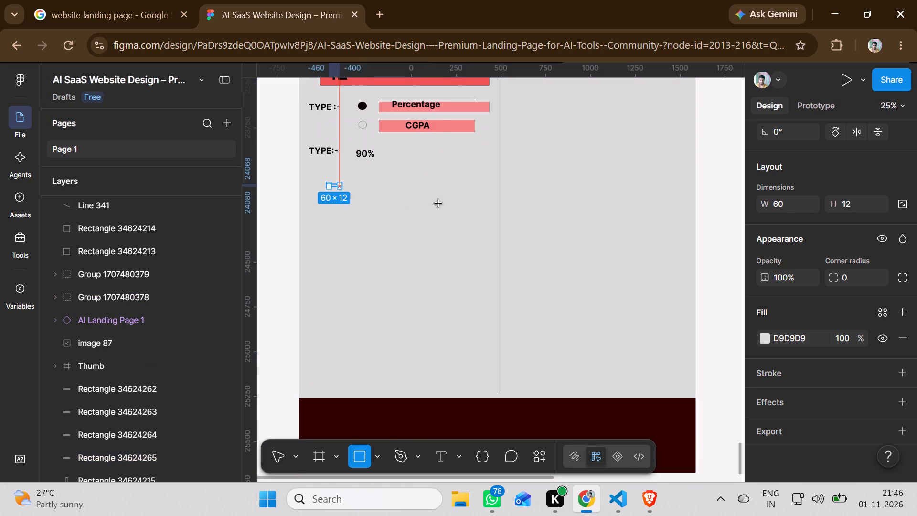
left_click_drag(438, 204, 485, 204)
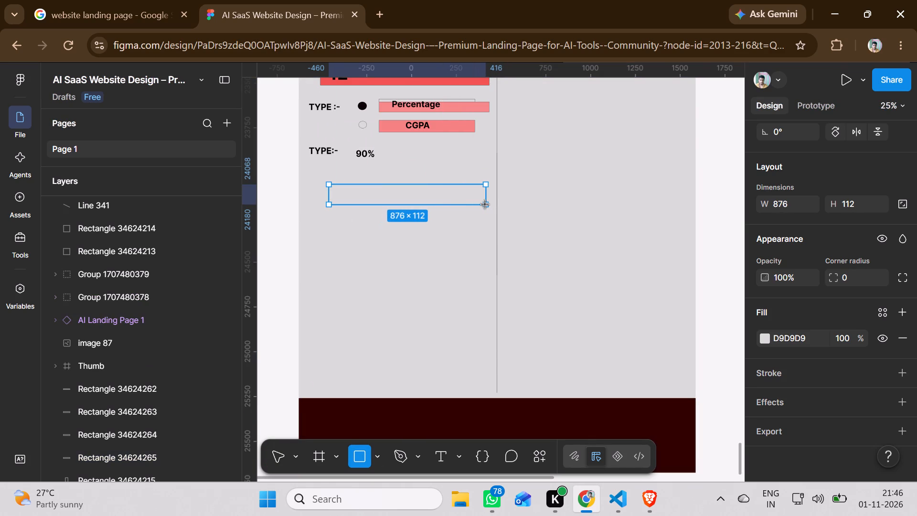
left_click_drag(485, 204, 485, 204)
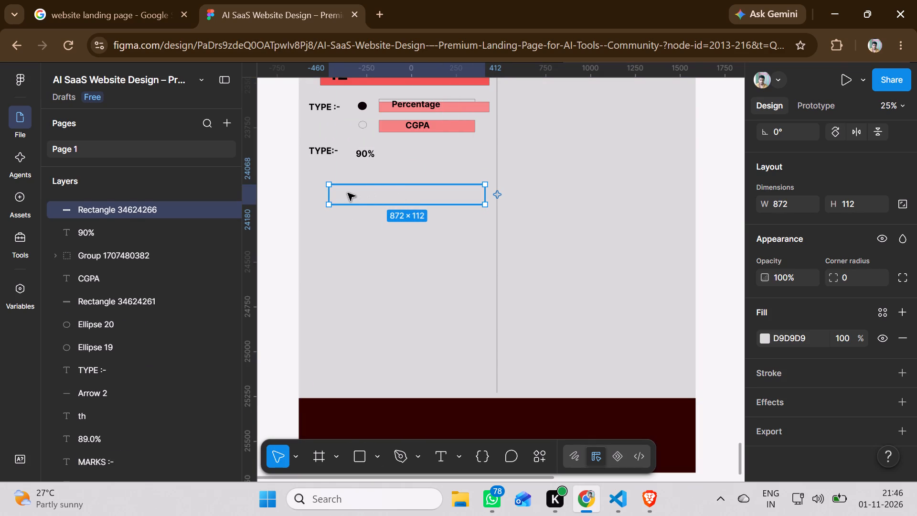
left_click_drag(329, 193, 317, 193)
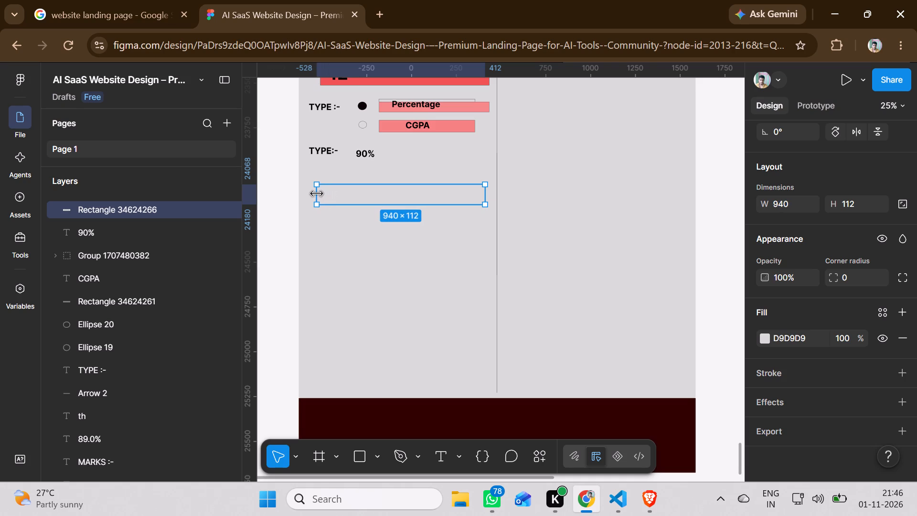
left_click_drag(317, 193, 316, 193)
Add a dark grey 383535 stroke to the new rectangle below the 12th entry.
left_click(766, 373)
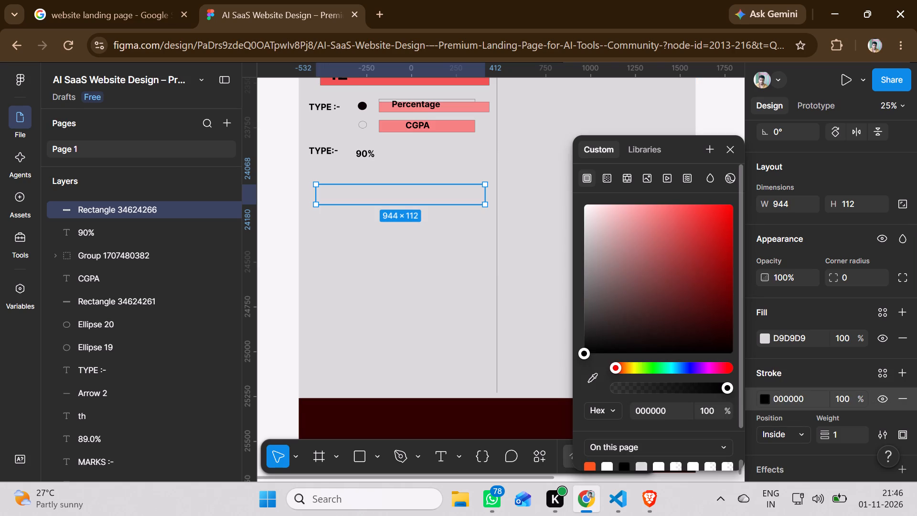
left_click(593, 320)
left_click(477, 244)
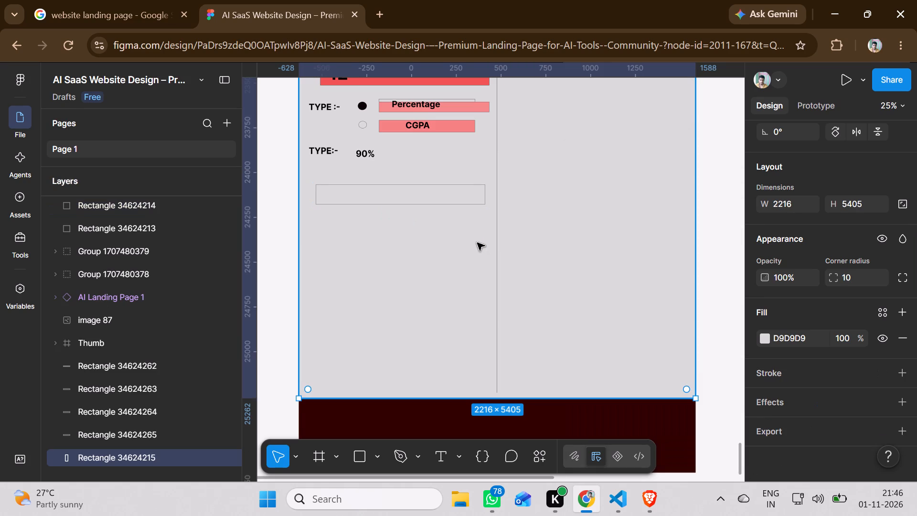
Add the heading text HIGHER STUDIES in a 944 by 112 text box matching the outlined rectangle below the 12th entry.
left_click(443, 194)
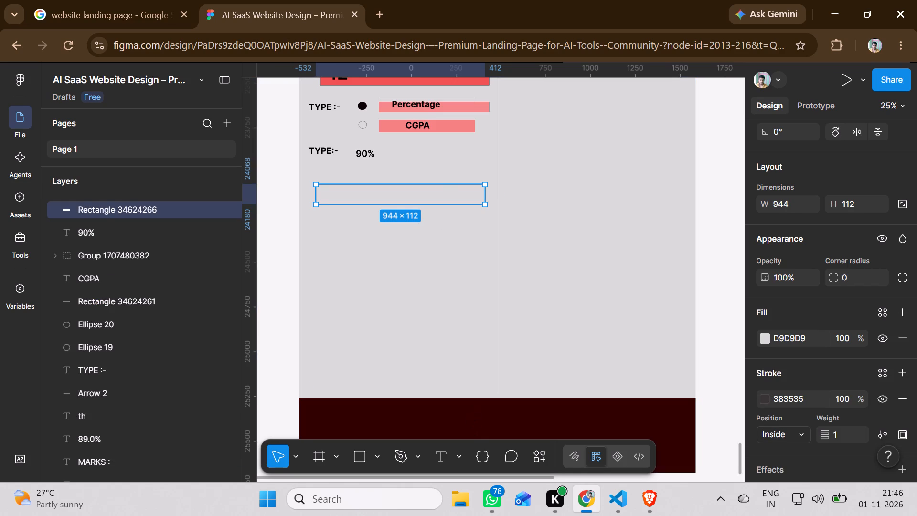
left_click(443, 457)
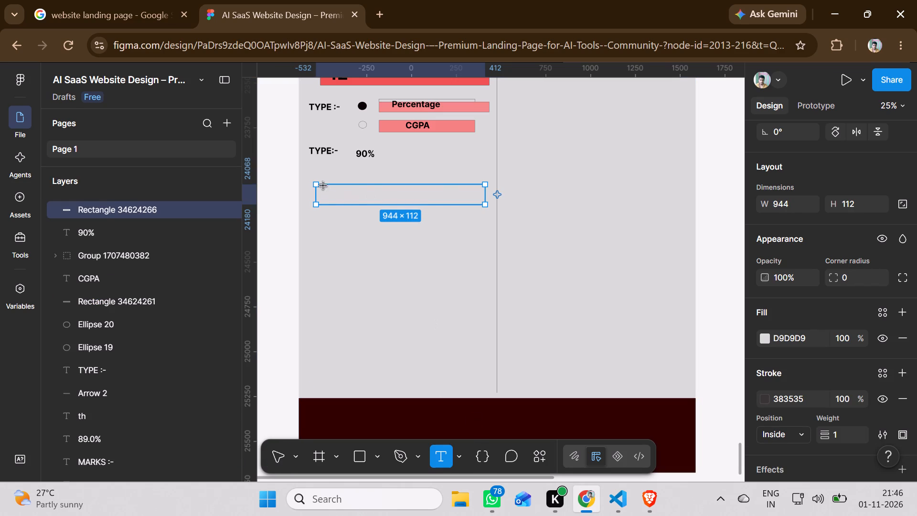
left_click_drag(316, 185, 316, 185)
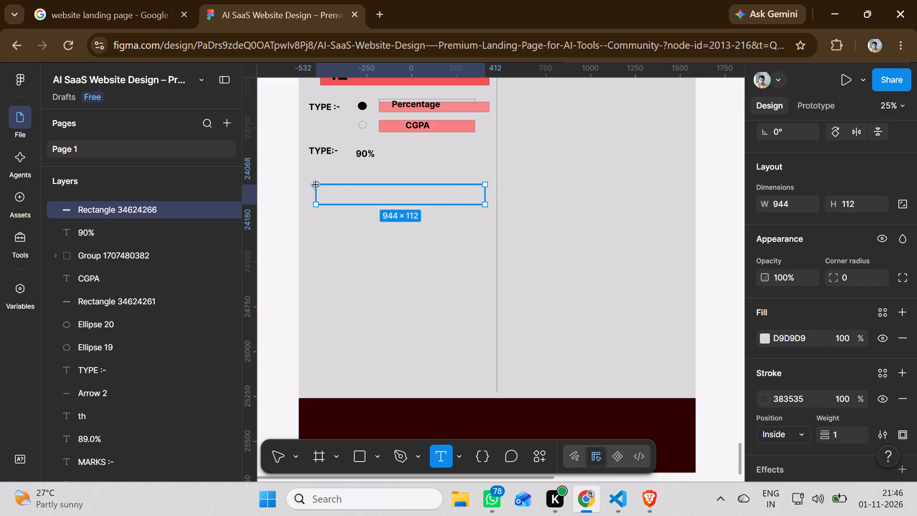
left_click_drag(316, 185, 466, 210)
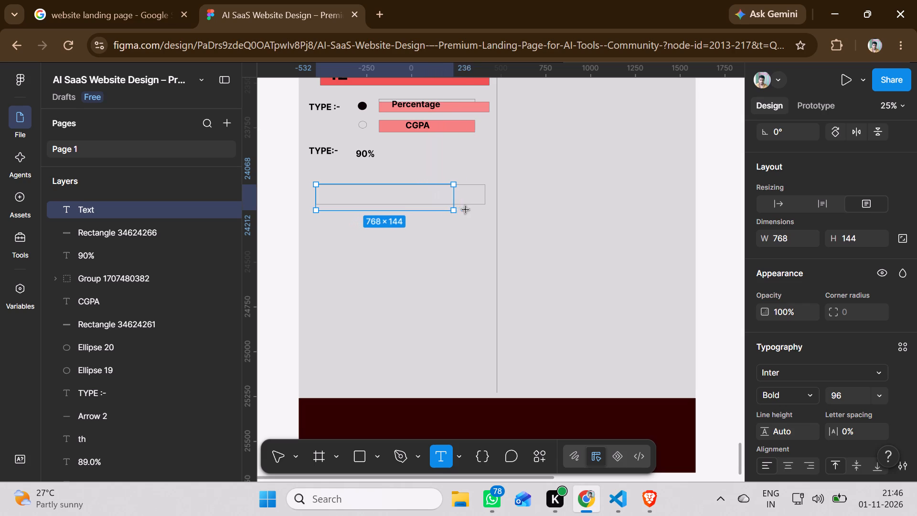
left_click_drag(466, 210, 484, 204)
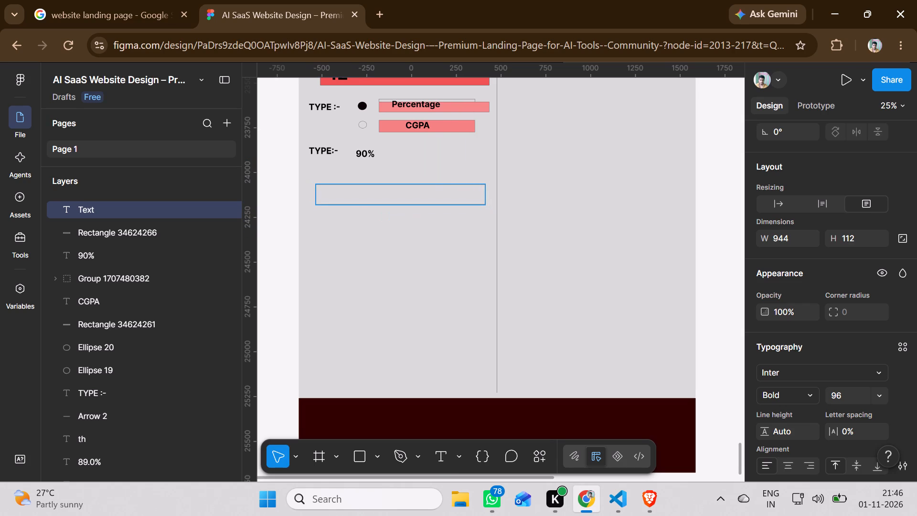
key("shift+h")
type("IGHER STUDIES")
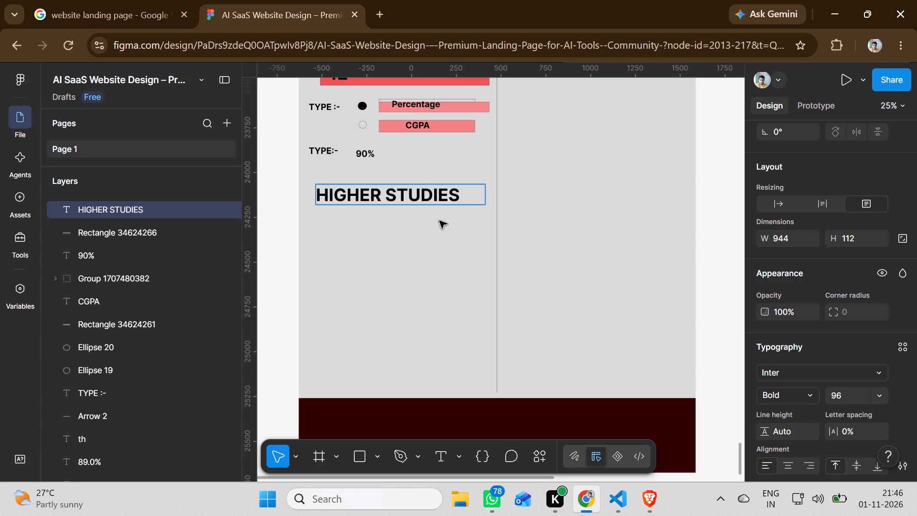
left_click(439, 221)
left_click(432, 247)
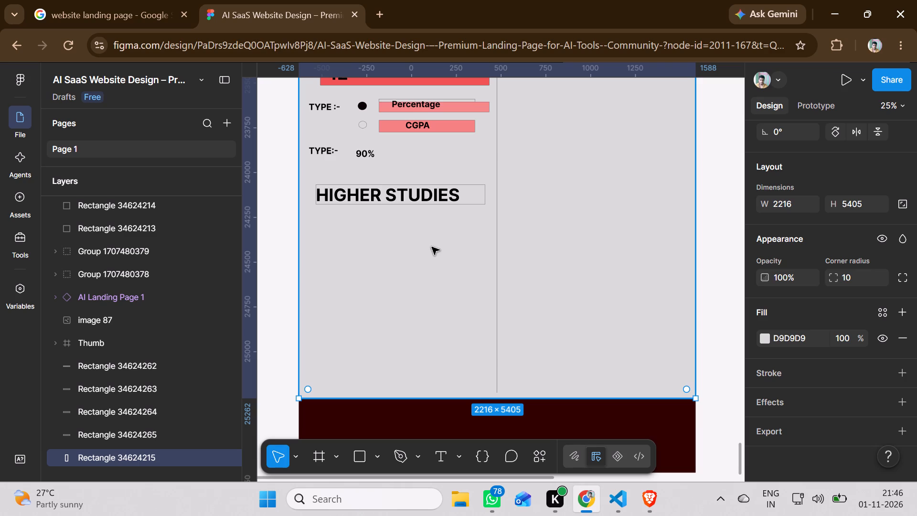
Change the fill of the rectangle behind the HIGHER STUDIES heading to the very dark red 1C0D0D.
left_click(469, 195)
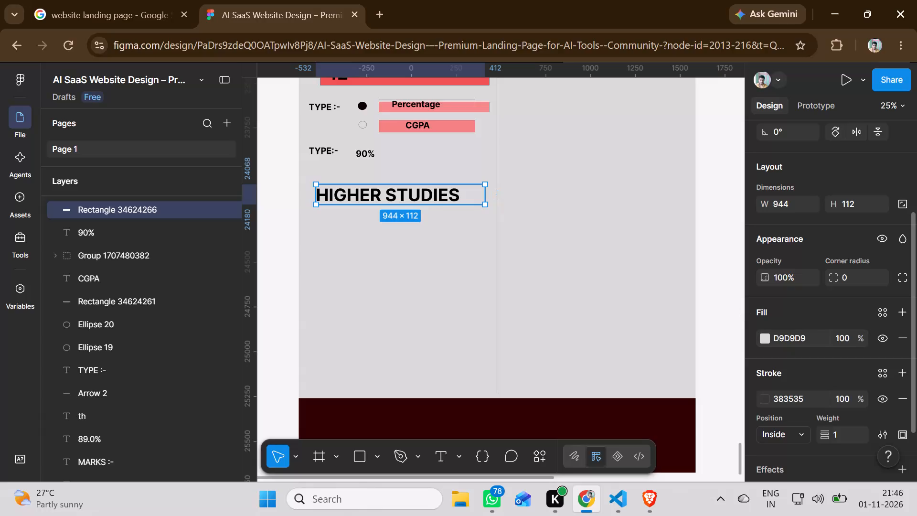
left_click(764, 334)
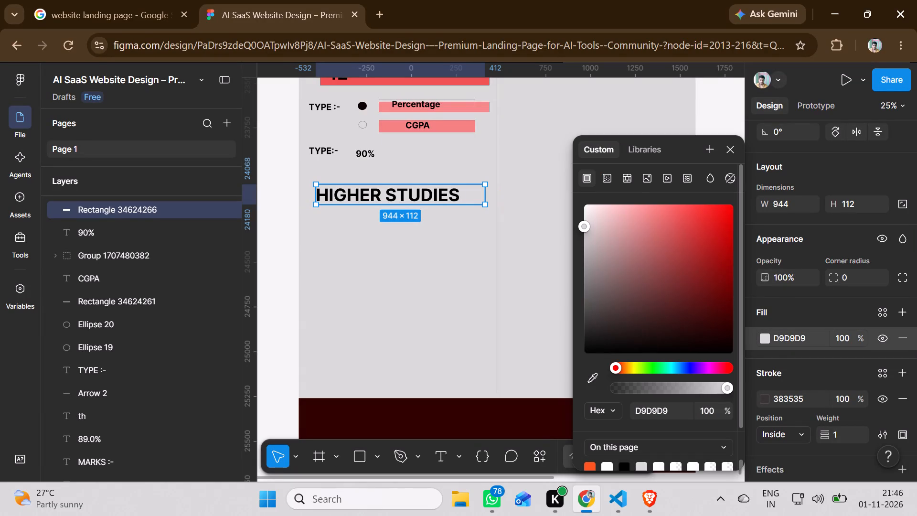
left_click(663, 337)
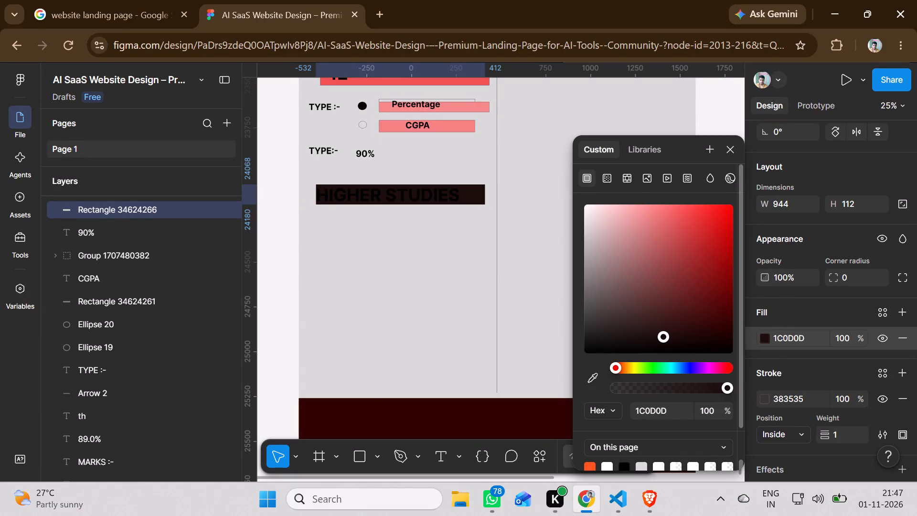
left_click(530, 245)
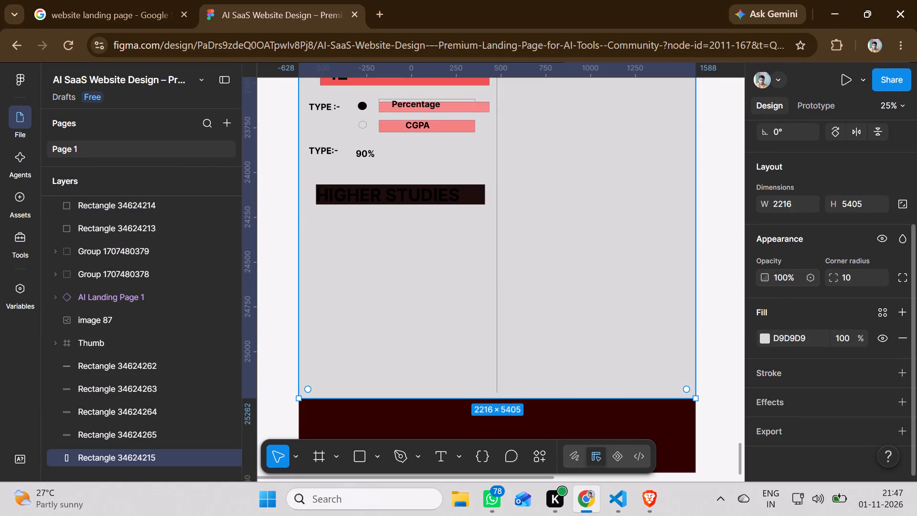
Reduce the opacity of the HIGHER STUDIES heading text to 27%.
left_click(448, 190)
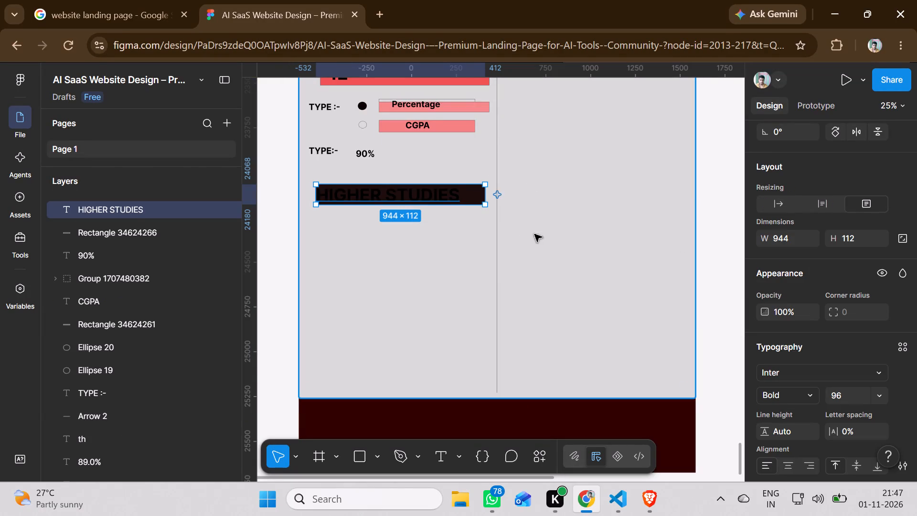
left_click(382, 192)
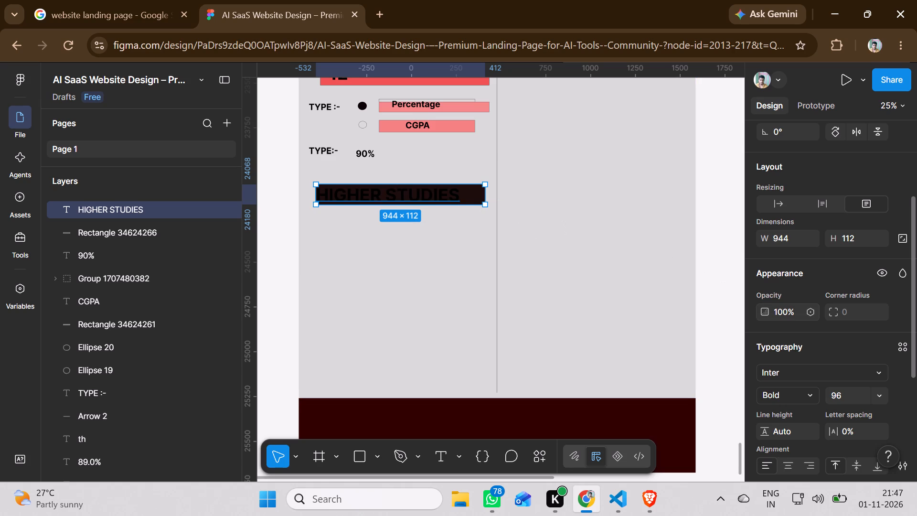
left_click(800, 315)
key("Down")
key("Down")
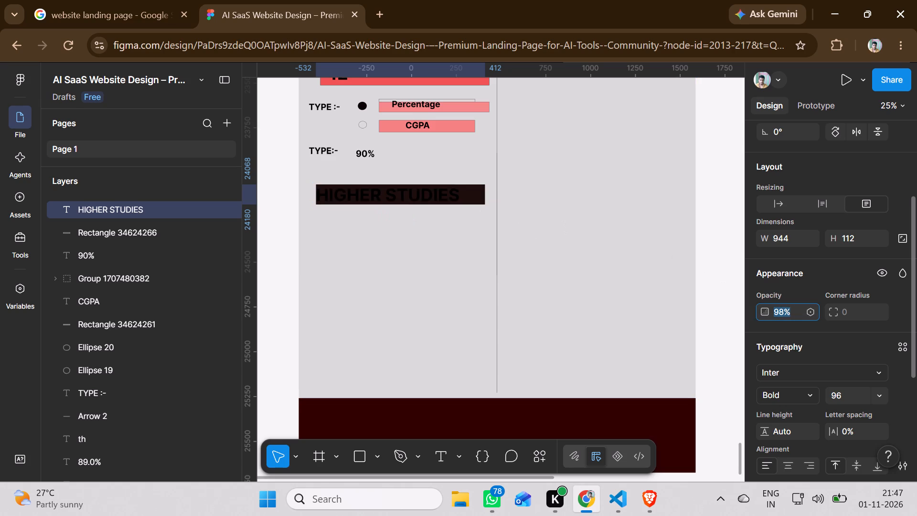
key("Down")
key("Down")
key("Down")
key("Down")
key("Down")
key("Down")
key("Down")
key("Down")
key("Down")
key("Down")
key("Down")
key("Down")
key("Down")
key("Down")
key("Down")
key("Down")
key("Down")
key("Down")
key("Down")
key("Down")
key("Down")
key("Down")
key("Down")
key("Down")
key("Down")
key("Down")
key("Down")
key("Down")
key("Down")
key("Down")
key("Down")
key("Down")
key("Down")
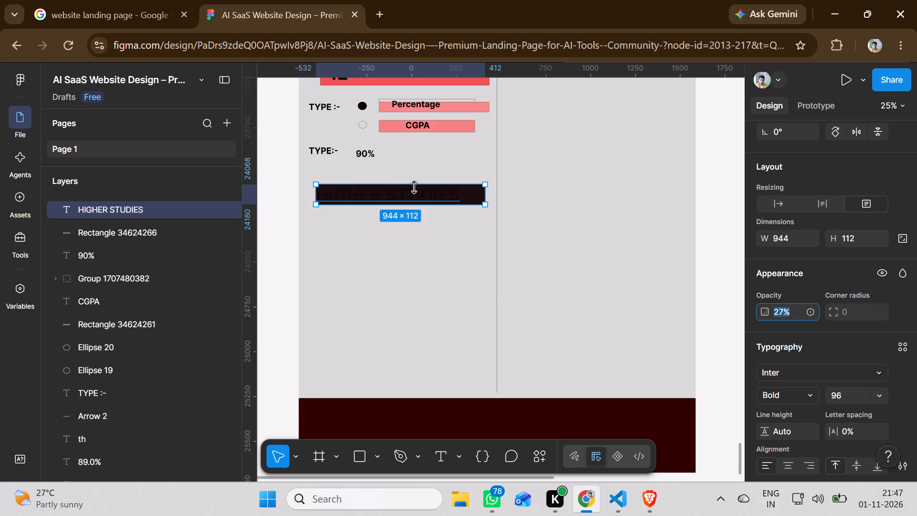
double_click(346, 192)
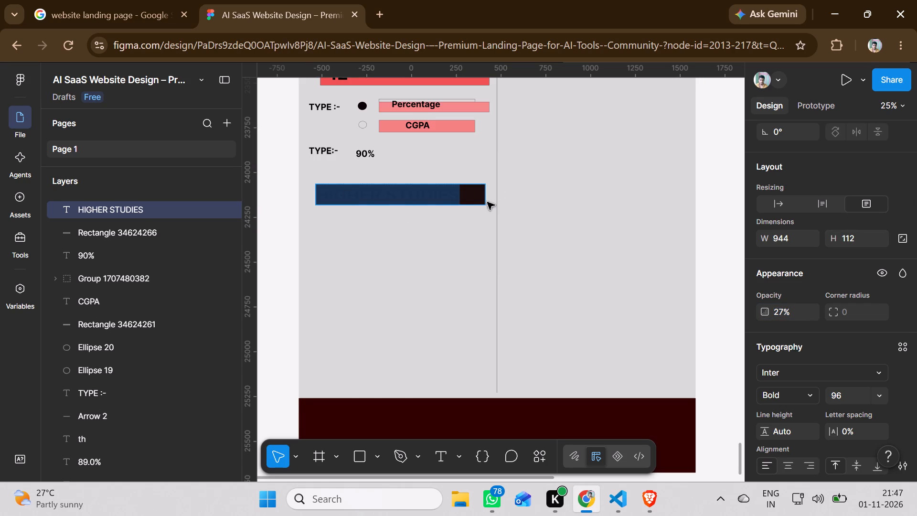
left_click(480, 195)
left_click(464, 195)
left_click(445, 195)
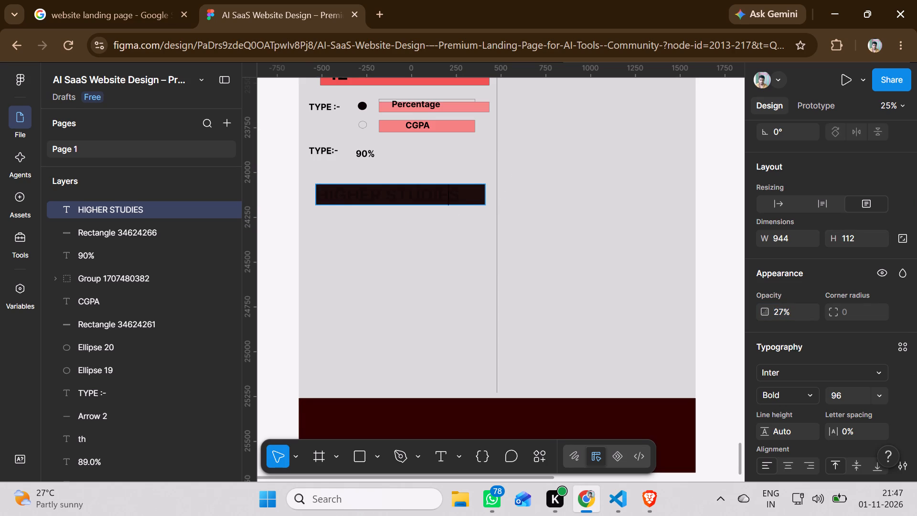
Lower the opacity of the dark rectangle behind the HIGHER STUDIES heading to 67%.
left_click(149, 224)
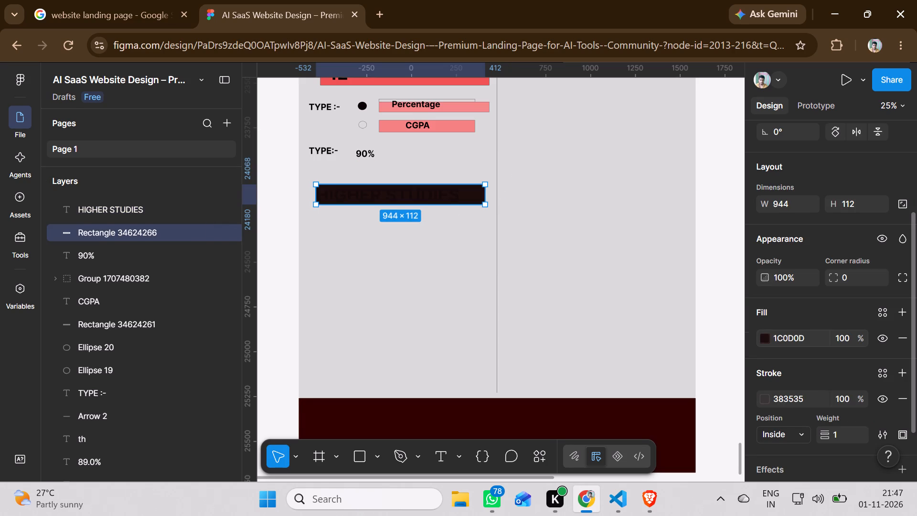
left_click(811, 279)
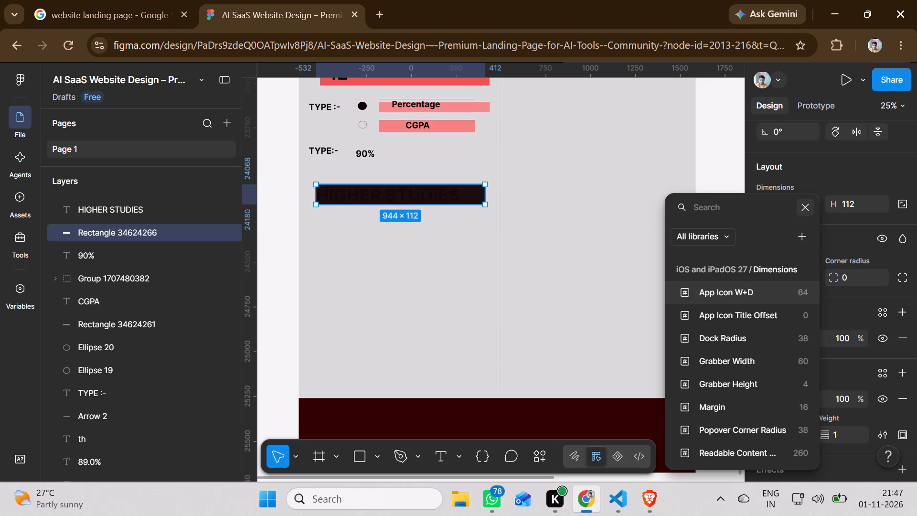
left_click(808, 212)
left_click(789, 273)
key("Down")
key("Down")
key("Down")
key("Down")
key("Down")
key("Down")
key("Down")
key("Down")
key("Down")
key("Down")
key("Down")
key("Down")
key("Down")
key("Down")
key("Down")
key("Down")
key("Down")
key("Down")
key("Down")
key("Down")
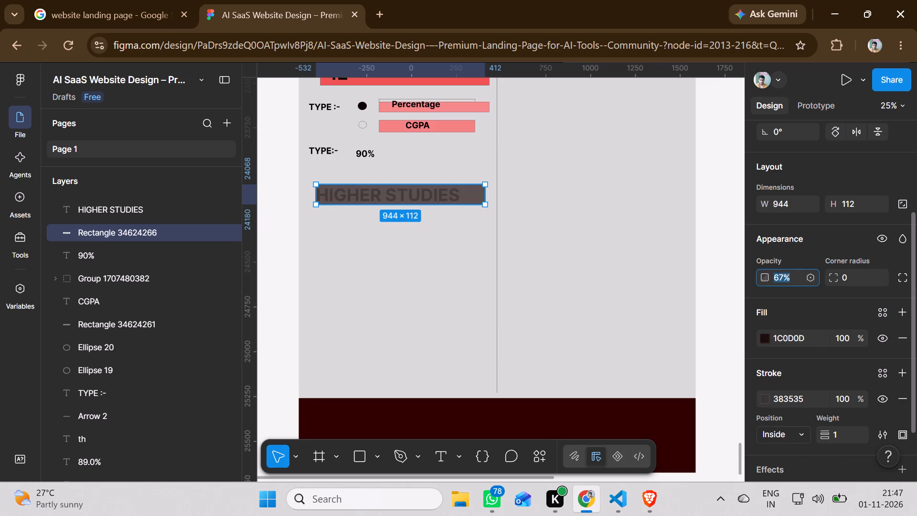
Set the opacity of the HIGHER STUDIES heading text to 100%.
left_click(139, 206)
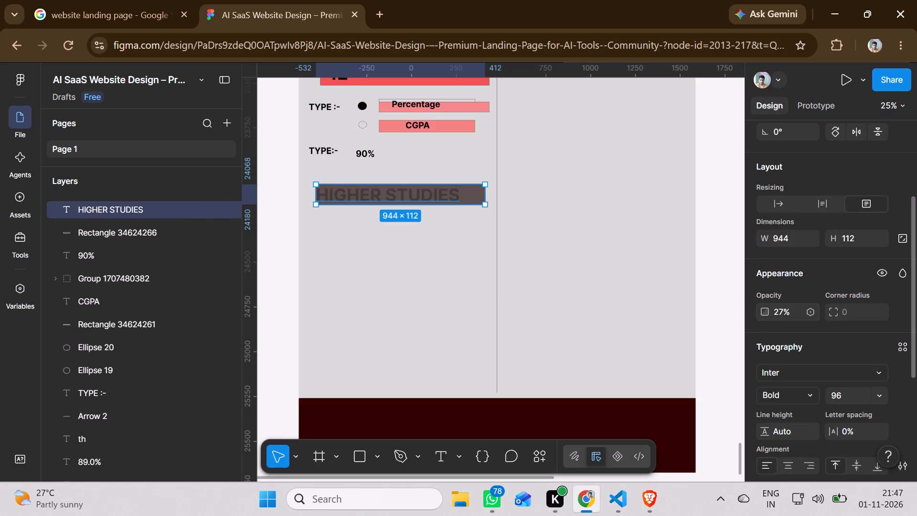
left_click(793, 312)
key("Up")
key("Up")
key("Up")
key("Up")
key("Up")
key("Up")
key("Up")
key("Up")
key("Up")
key("Up")
key("Up")
key("Up")
key("Up")
key("Up")
key("Up")
key("Up")
key("Up")
key("Up")
key("Up")
key("Up")
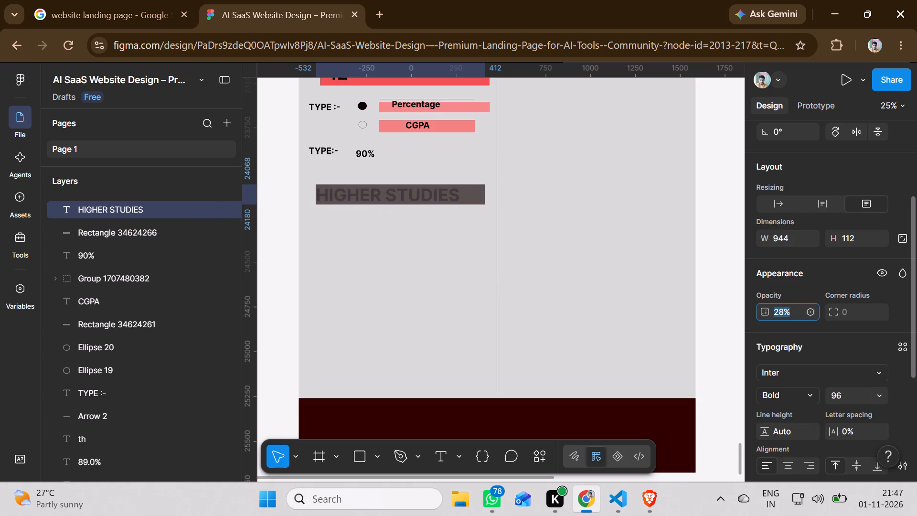
key("Up")
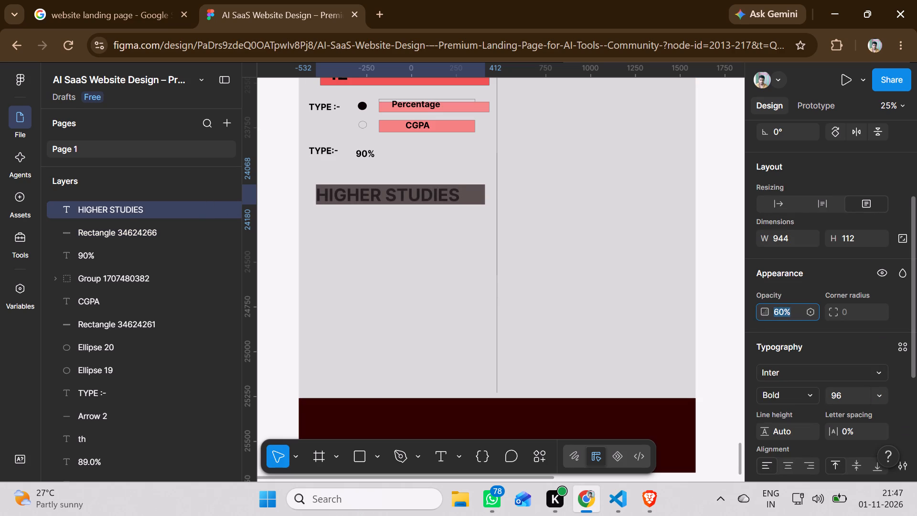
key("Up")
key("Up")
key("Up")
key("Up")
key("Up")
key("Up")
key("Up")
key("Up")
key("Up")
key("Up")
key("Up")
key("Up")
key("Up")
key("Up")
key("Up")
key("Up")
key("Up")
key("Up")
key("Up")
key("Up")
key("Up")
key("Up")
key("Up")
key("Up")
key("Up")
key("Up")
key("Up")
key("Up")
key("Up")
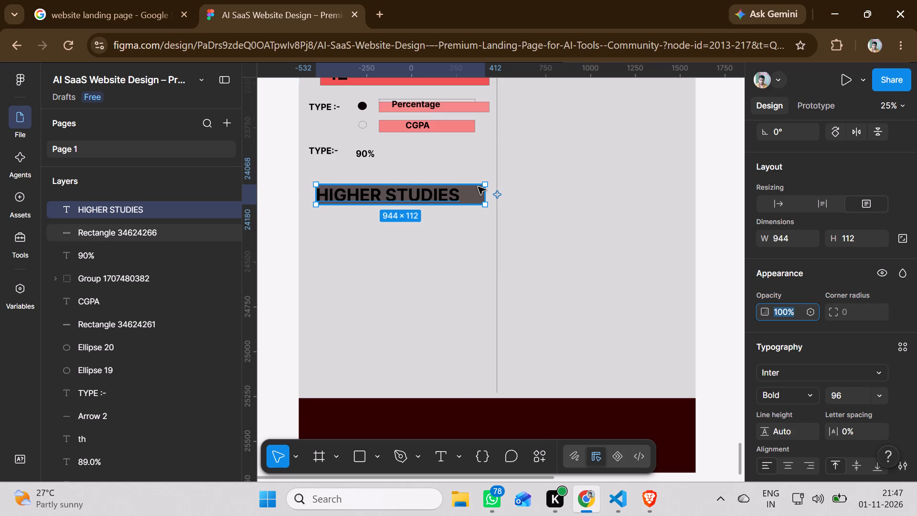
Shift the HIGHER STUDIES text about 50 units to the right so it sits roughly centred on its rectangle.
left_click_drag(477, 186, 474, 186)
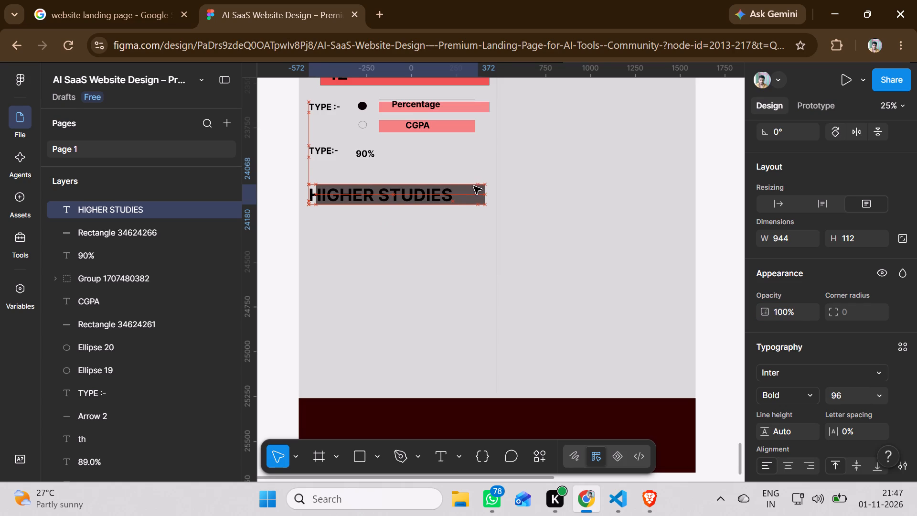
left_click_drag(474, 186, 485, 187)
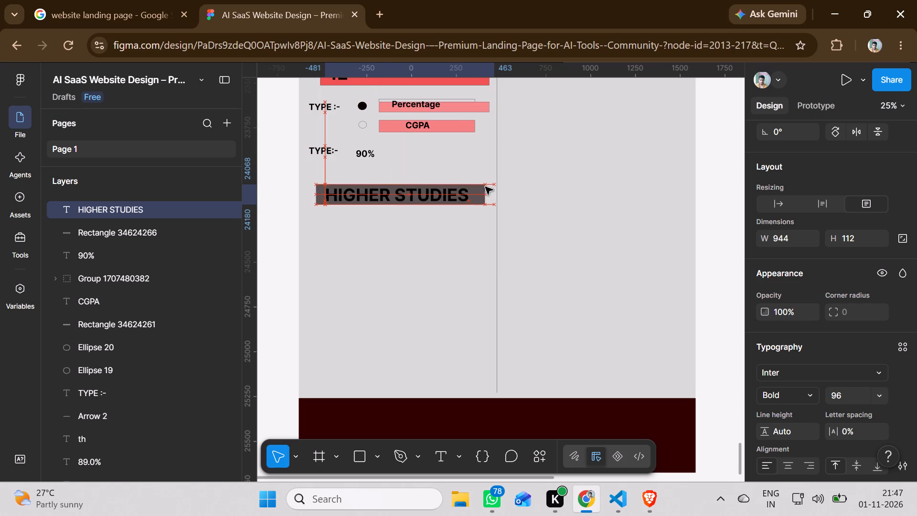
left_click_drag(485, 187, 484, 187)
left_click(460, 270)
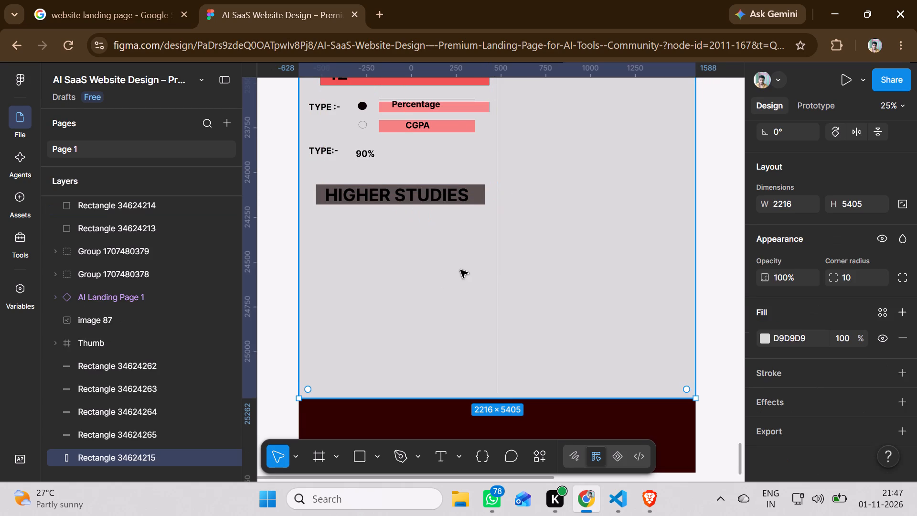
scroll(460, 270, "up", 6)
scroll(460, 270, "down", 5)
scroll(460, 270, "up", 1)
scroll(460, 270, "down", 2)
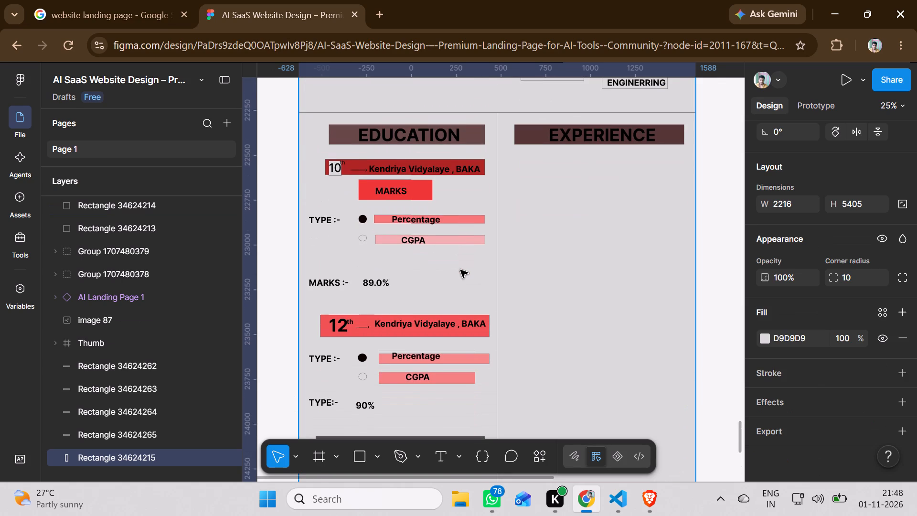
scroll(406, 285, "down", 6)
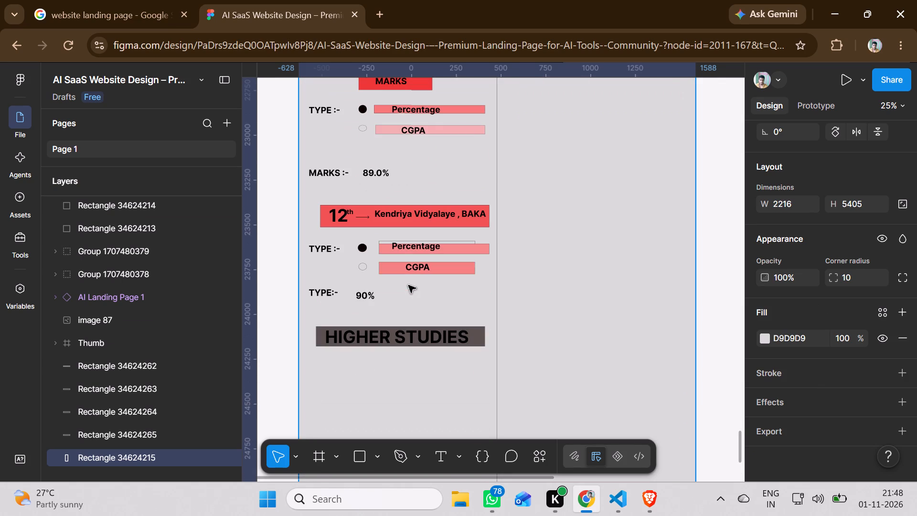